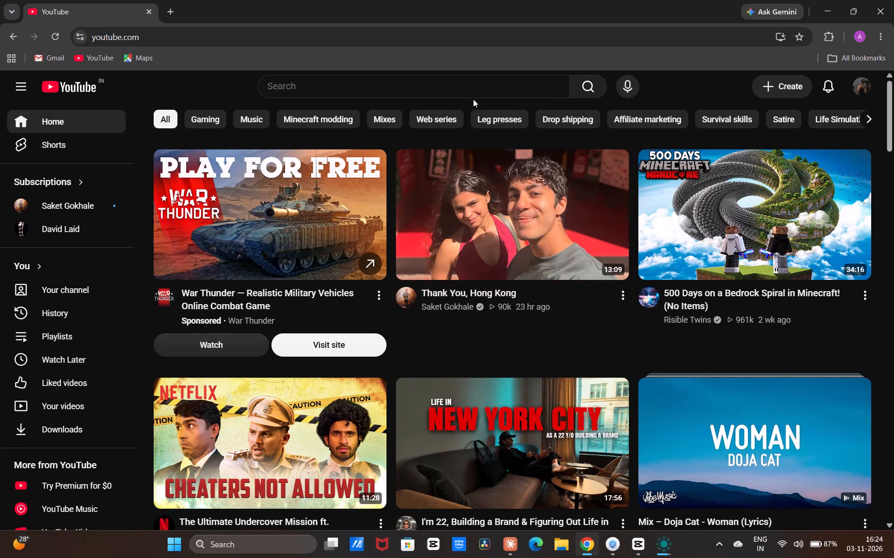
# Search YouTube for "aankhein navjot ahuja".
pyautogui.click(487, 90)
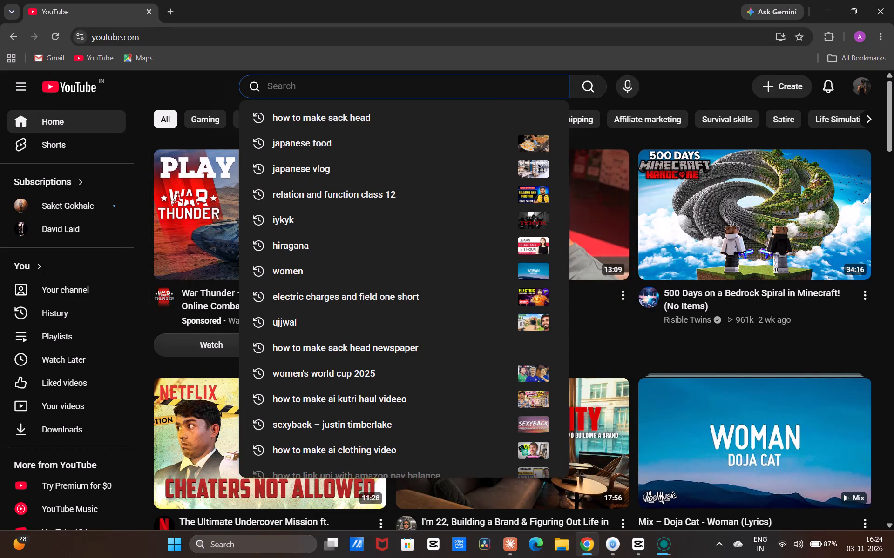
pyautogui.write('kha')
pyautogui.press('BackSpace')
pyautogui.press('BackSpace')
pyautogui.press('BackSpace')
pyautogui.press('BackSpace')
pyautogui.write('aankh')
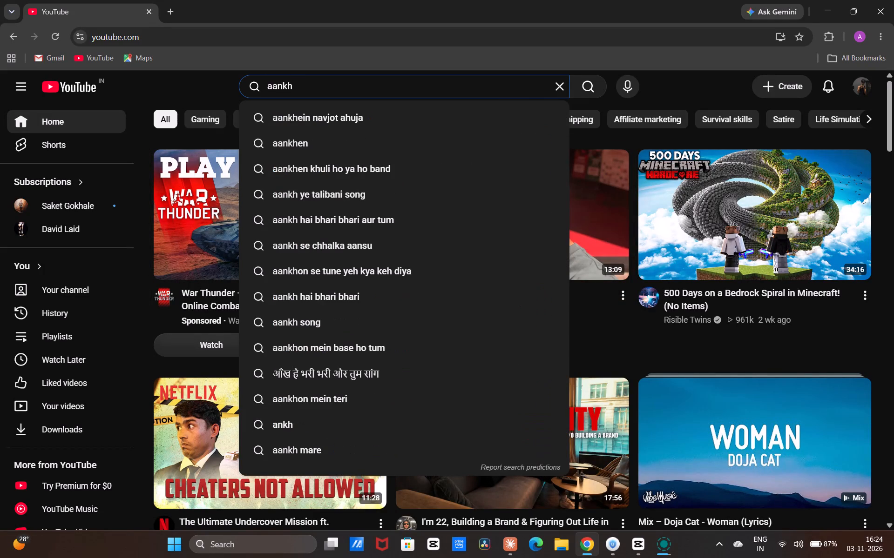
pyautogui.press('Down')
pyautogui.press('Return')
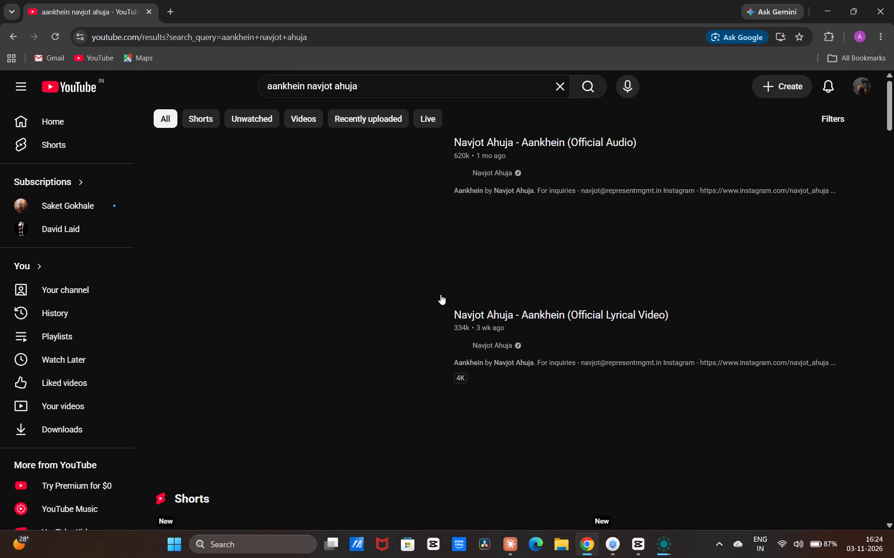
# Preview the first three Shorts in the results, skipping through the lyrics Short, and return to the results.
pyautogui.scroll(-5, 474, 257)
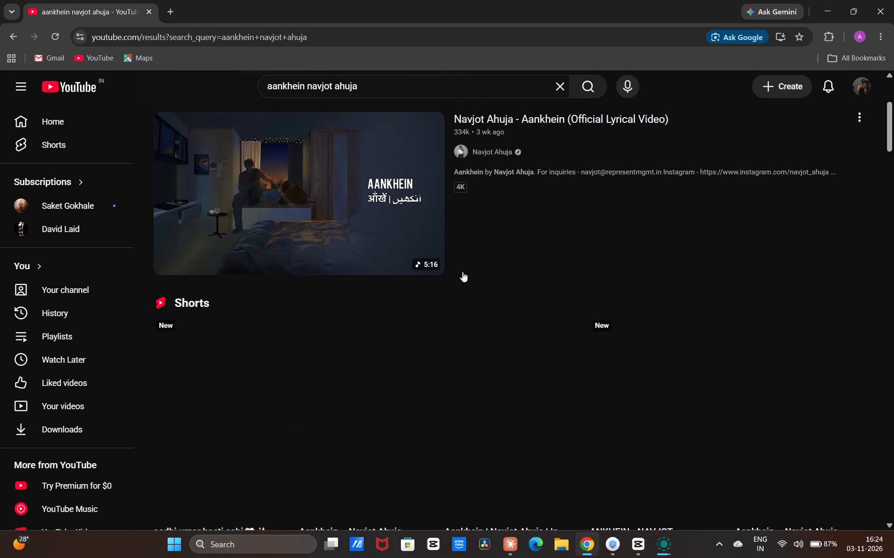
pyautogui.click(262, 352)
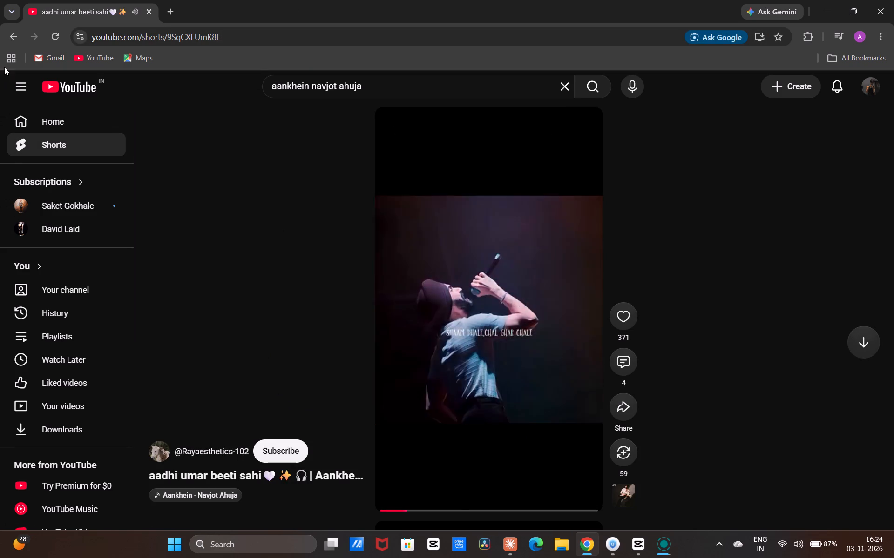
pyautogui.click(14, 38)
pyautogui.click(390, 364)
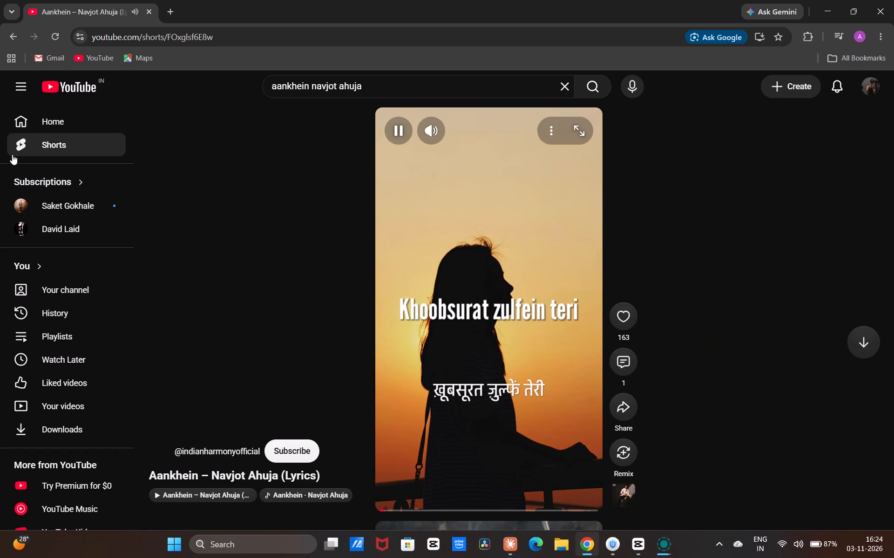
pyautogui.click(411, 513)
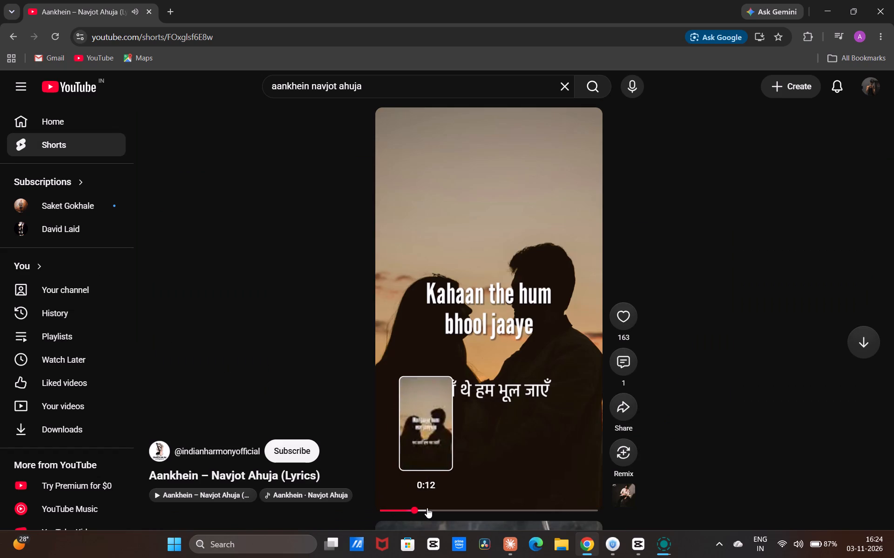
pyautogui.click(429, 510)
pyautogui.click(458, 510)
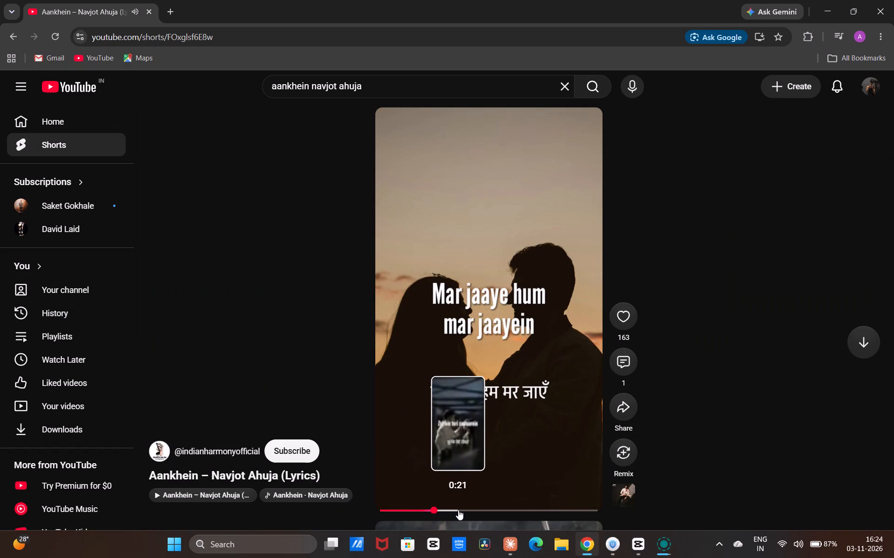
pyautogui.click(486, 515)
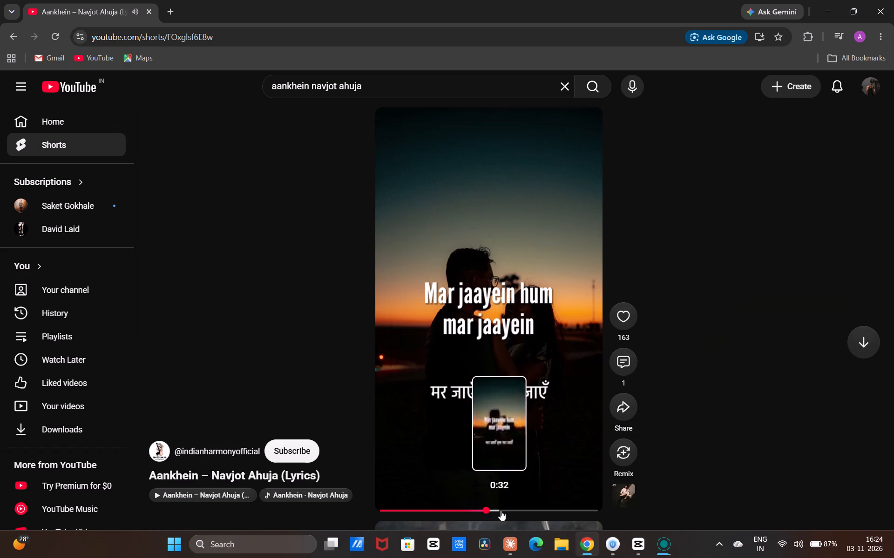
pyautogui.click(501, 511)
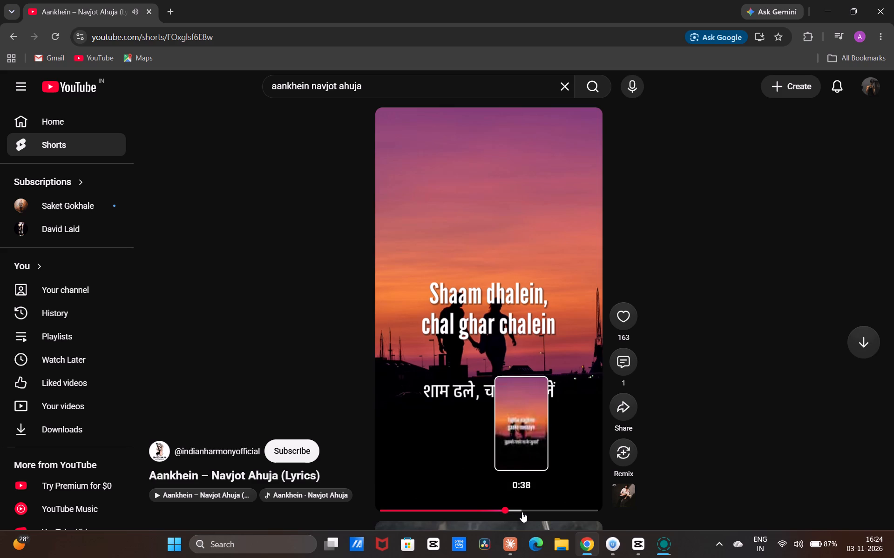
pyautogui.click(522, 512)
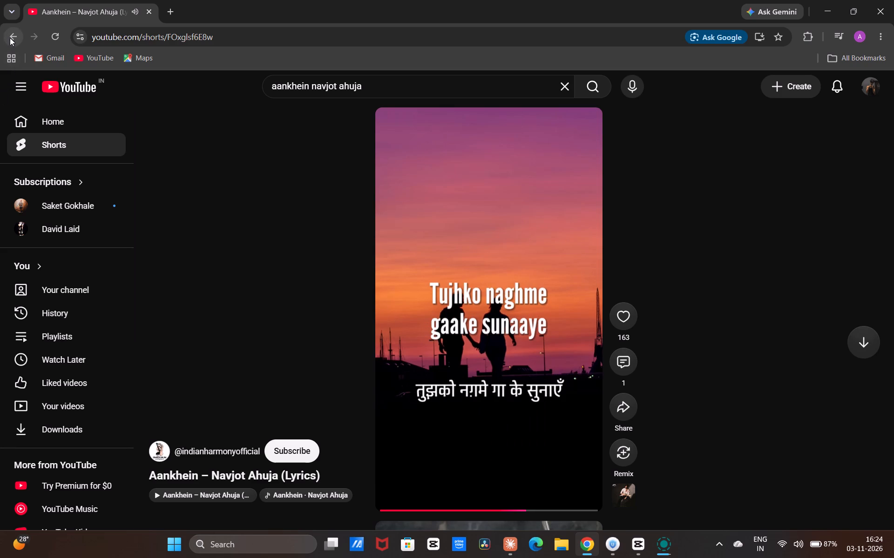
pyautogui.click(7, 36)
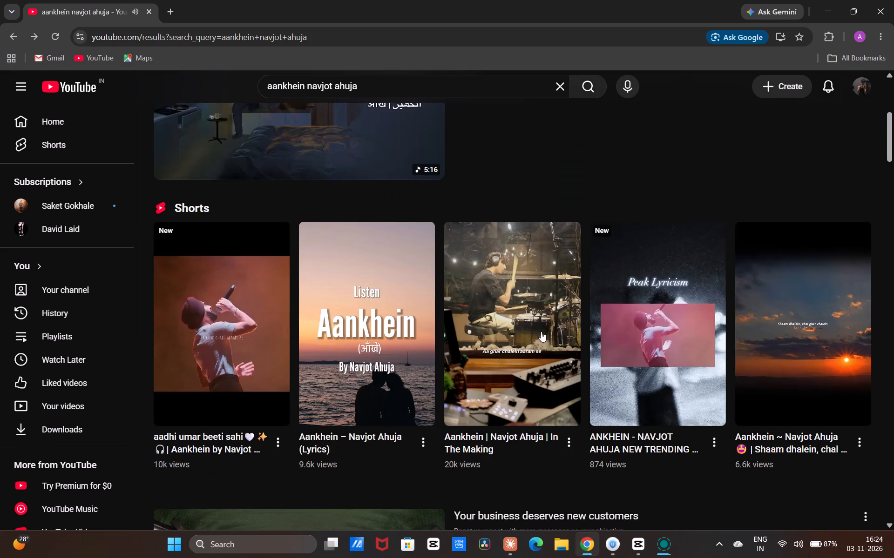
pyautogui.click(541, 332)
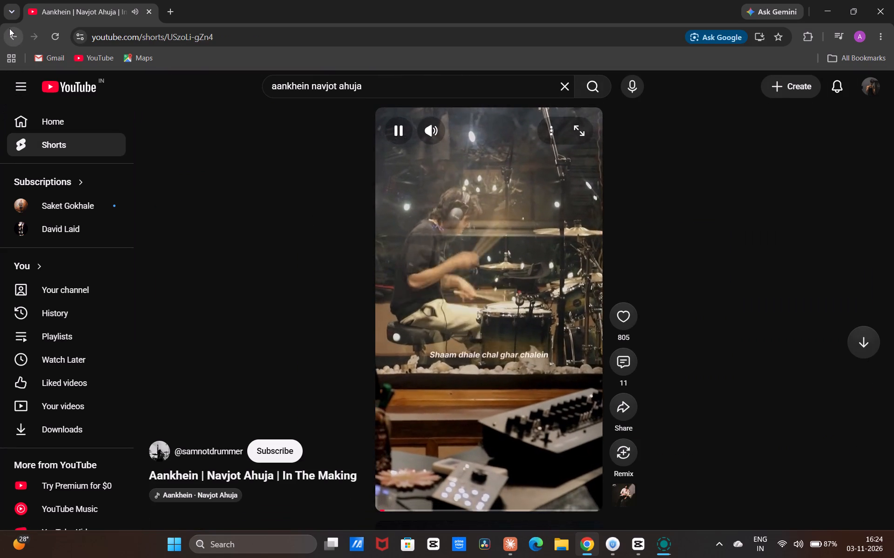
pyautogui.click(9, 28)
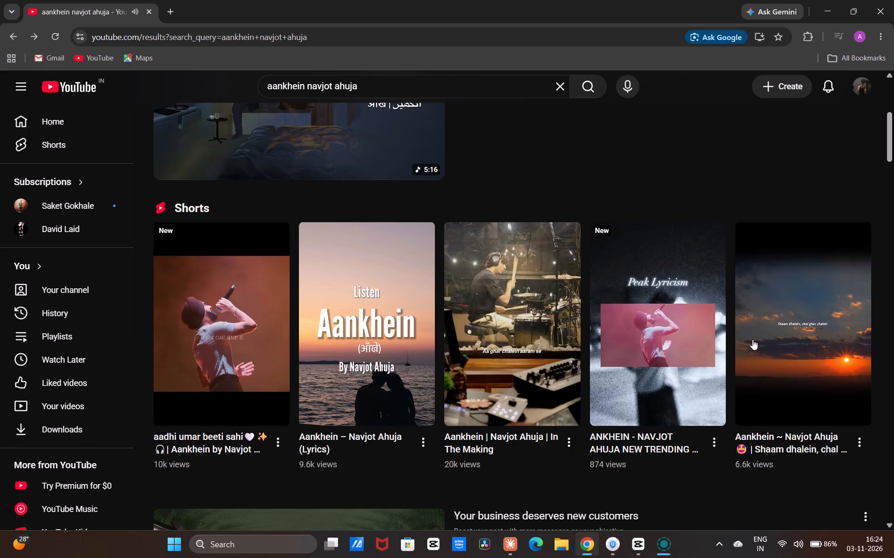
# Open the sunset Short "Aankhein ~ Navjot Ahuja | Shaam dhalein" and copy its share link.
pyautogui.click(830, 364)
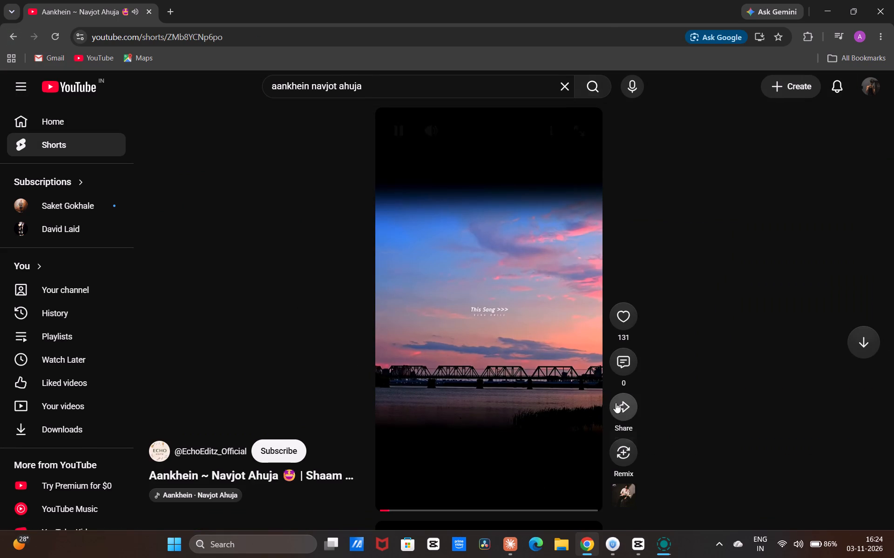
pyautogui.click(621, 411)
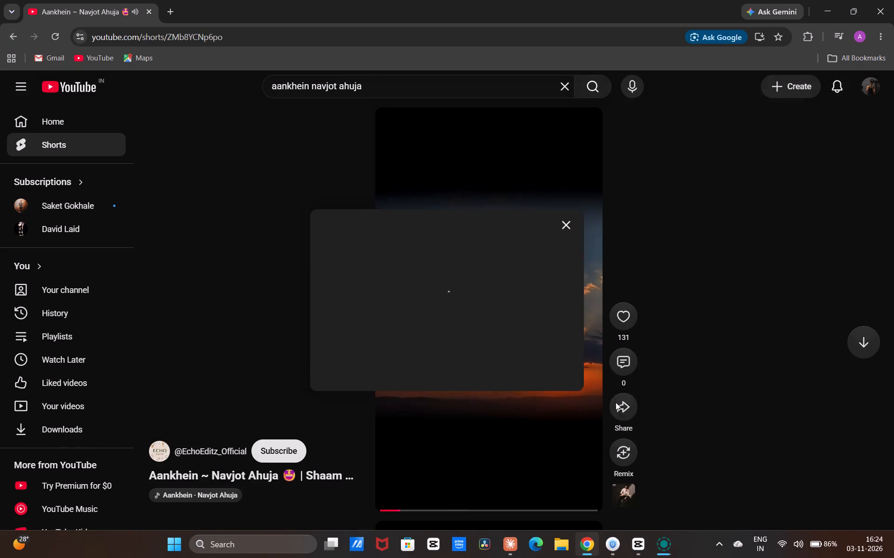
pyautogui.click(557, 347)
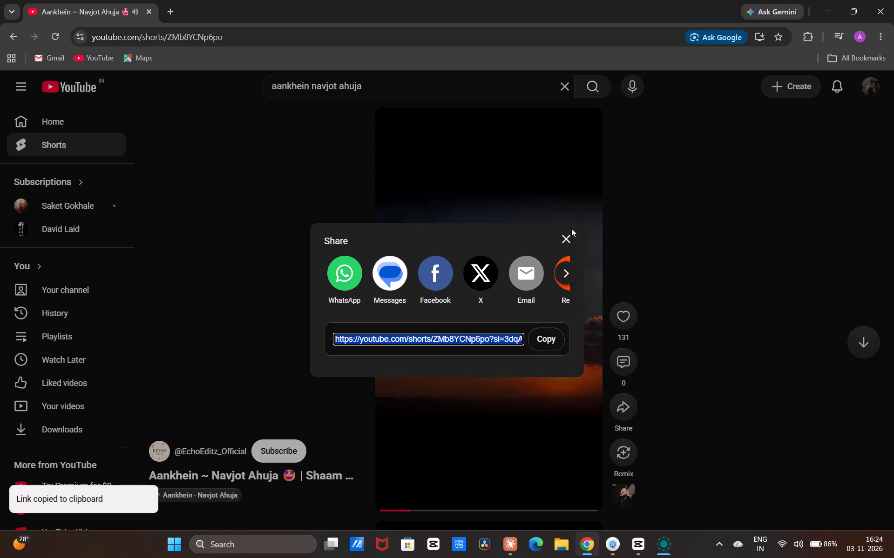
pyautogui.click(564, 234)
# Search Google in a new tab for "youtube video downloader 4k" and open the YouTube Toolkit video downloader.
pyautogui.click(162, 5)
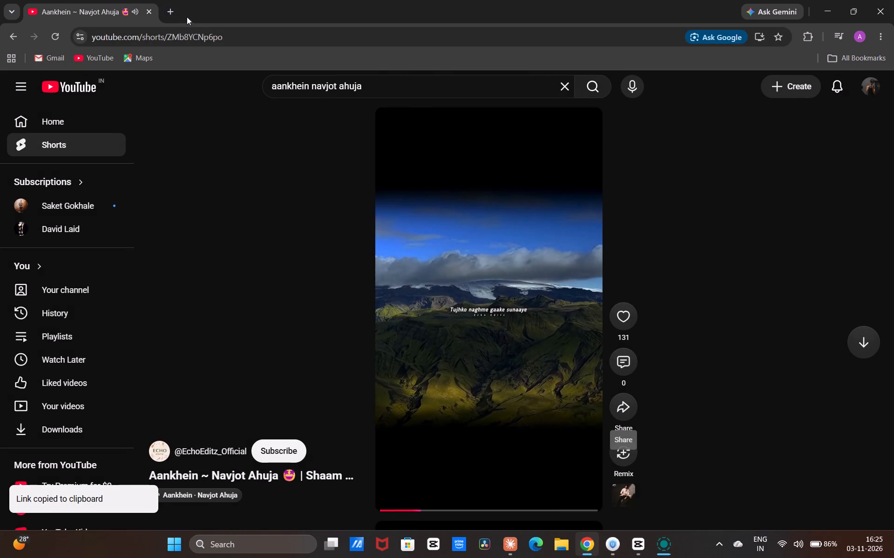
pyautogui.click(175, 11)
pyautogui.click(325, 248)
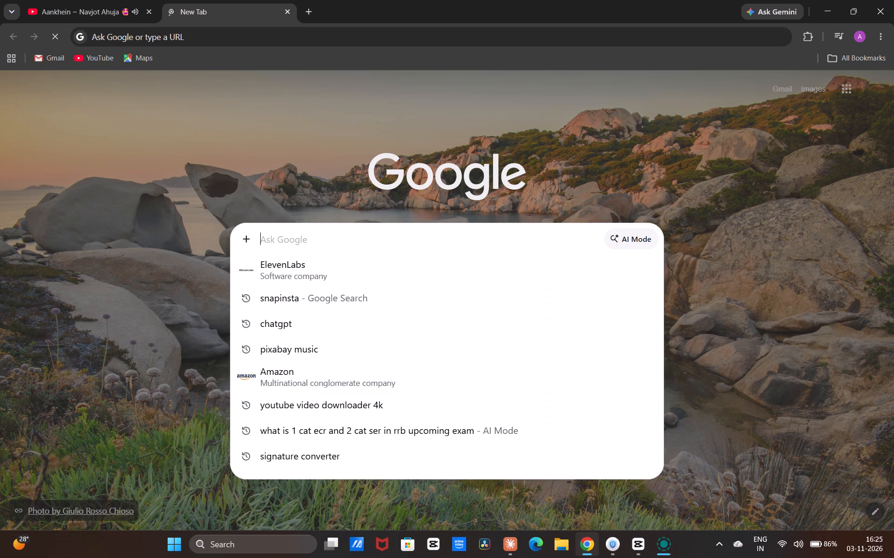
pyautogui.click(345, 405)
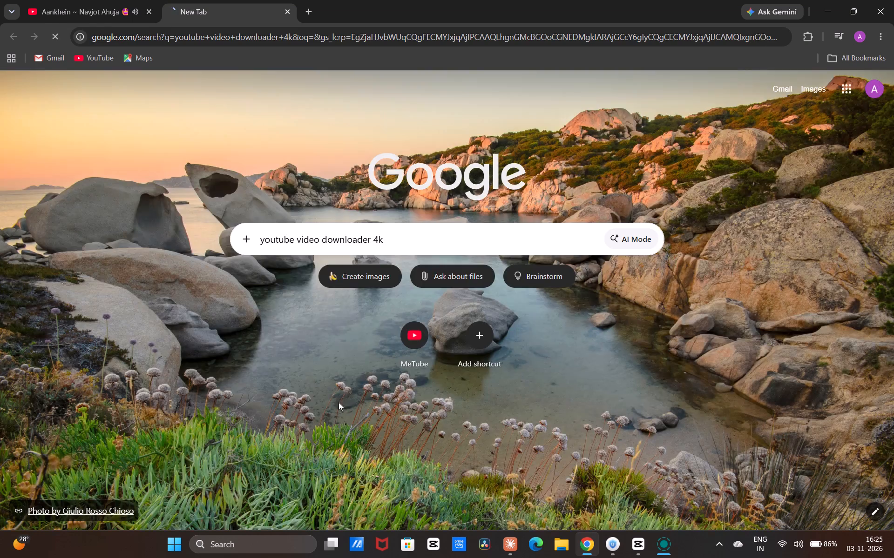
pyautogui.click(185, 194)
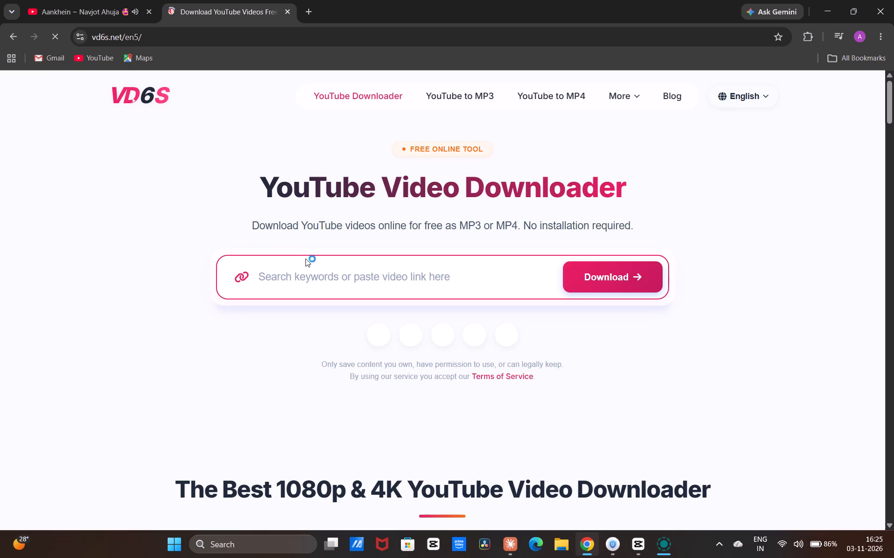
pyautogui.click(10, 38)
pyautogui.scroll(-4, 386, 375)
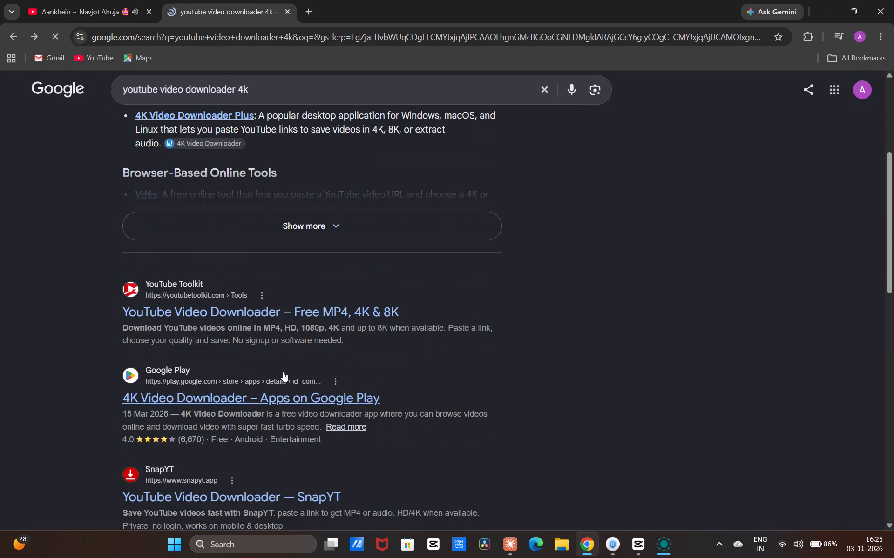
pyautogui.click(224, 312)
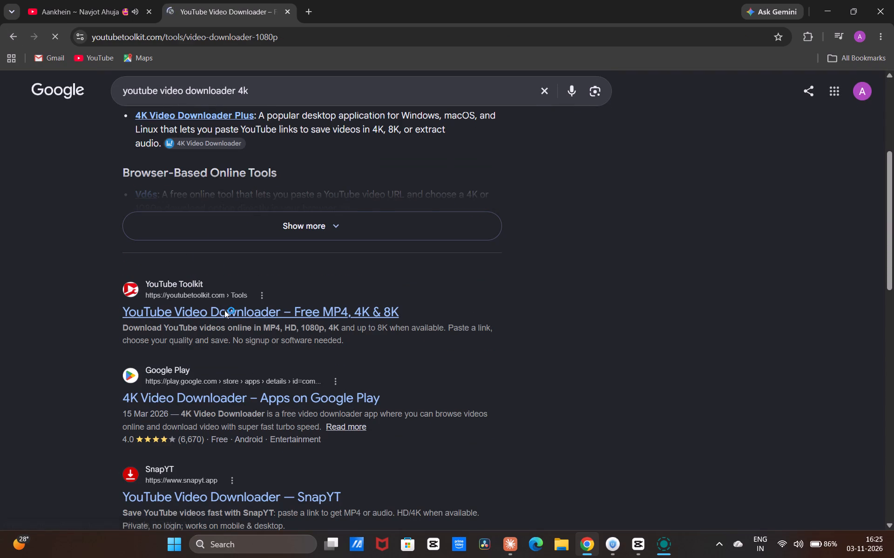
# Submit the copied Short link to the downloader and request its 720p (HD) video.
pyautogui.click(290, 335)
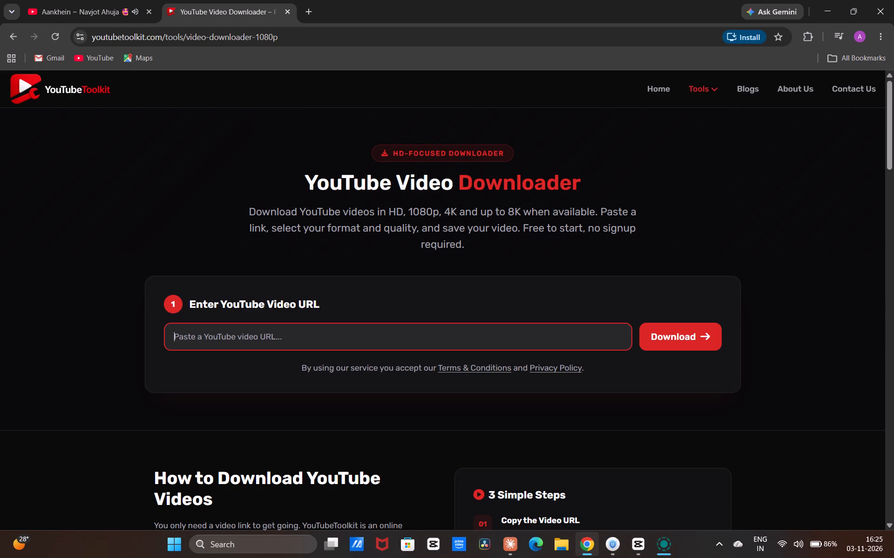
pyautogui.hotkey('ctrl', 'v')
pyautogui.click(676, 339)
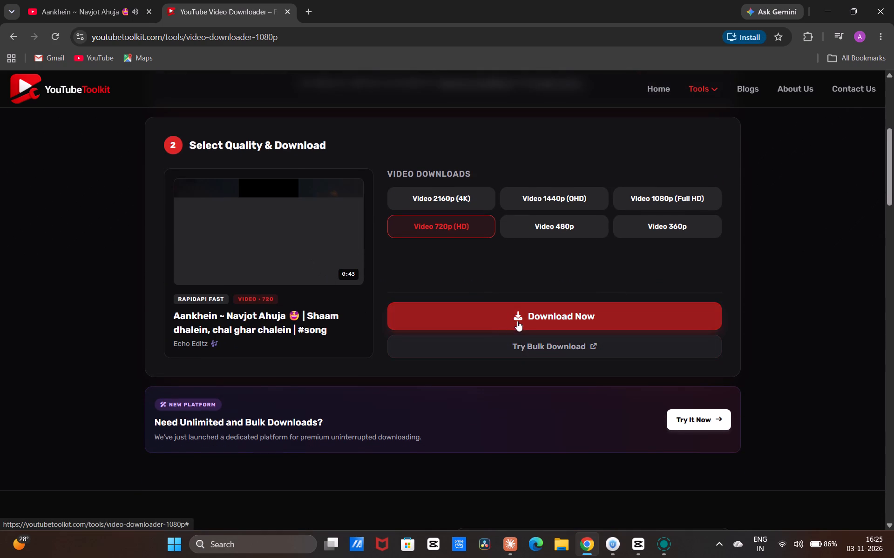
pyautogui.click(517, 321)
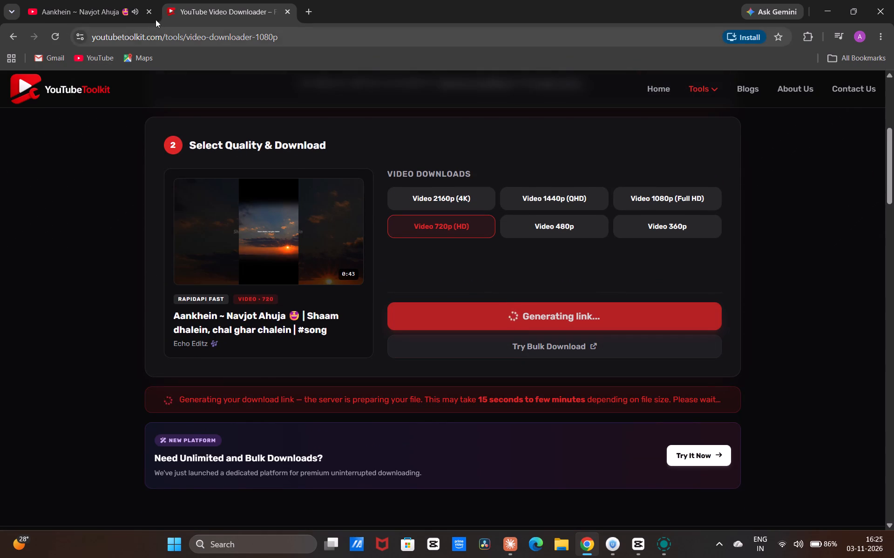
# Close the tab playing the YouTube Short.
pyautogui.click(147, 11)
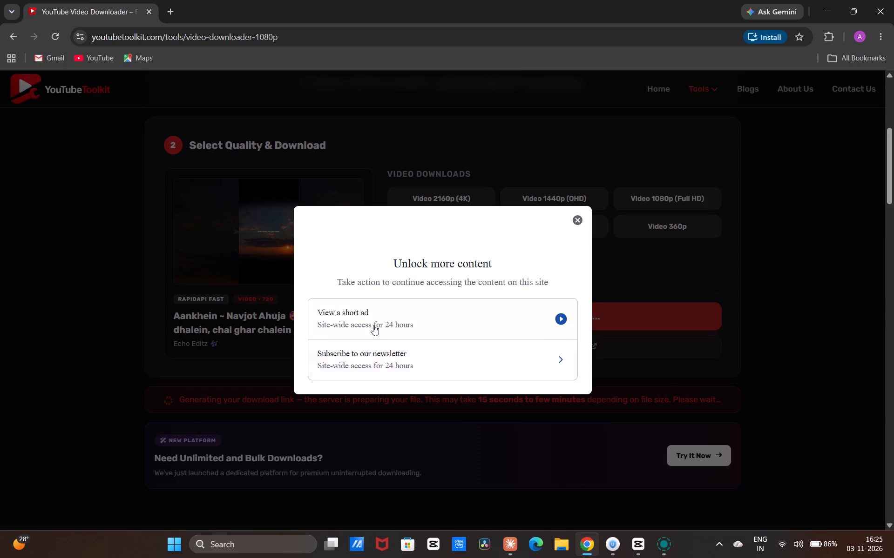
# View the short ad to unlock site access and close the ads covering the downloader page.
pyautogui.click(444, 337)
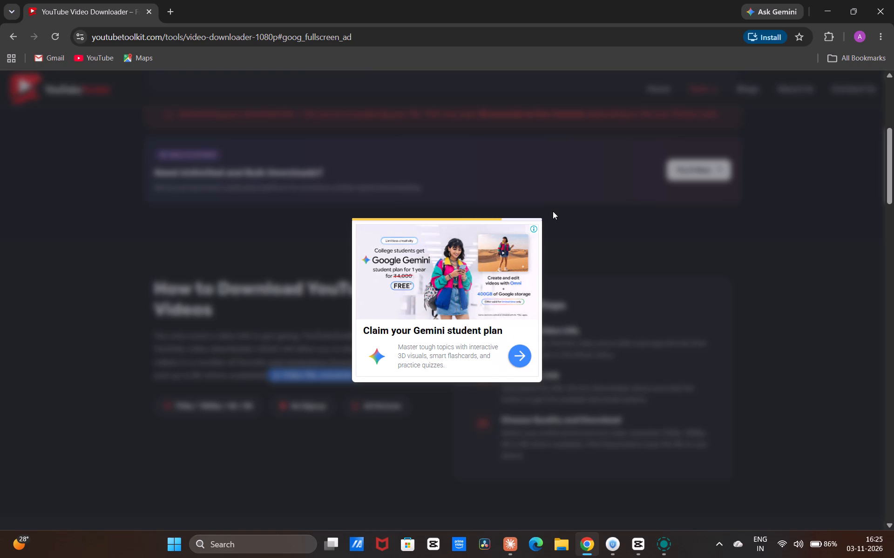
pyautogui.click(525, 204)
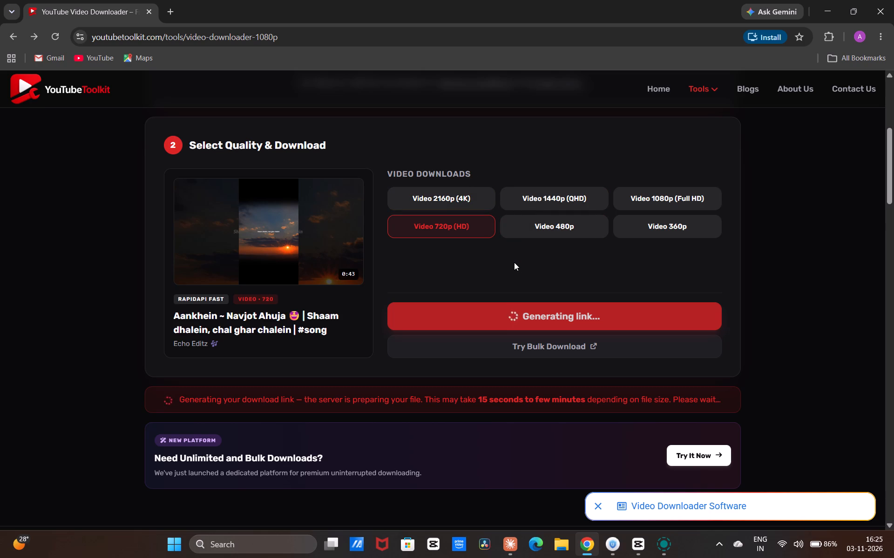
pyautogui.click(521, 273)
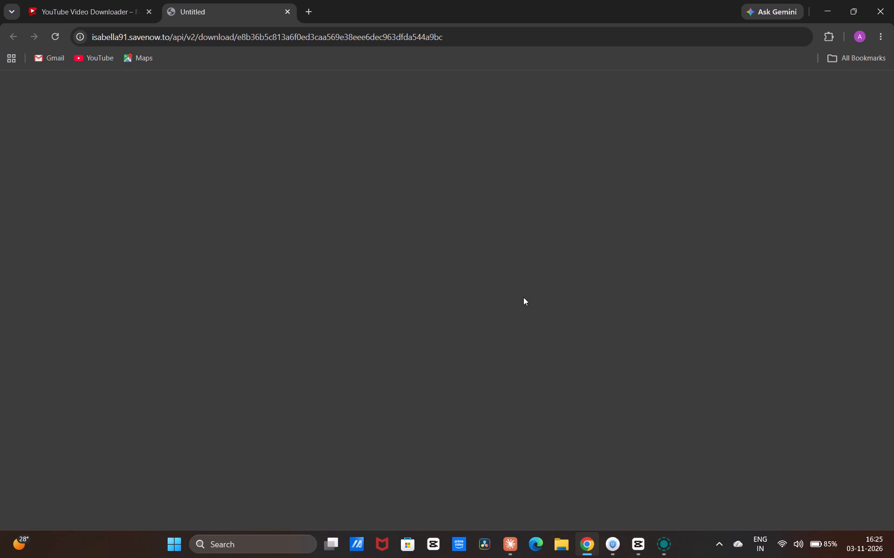
pyautogui.click(96, 7)
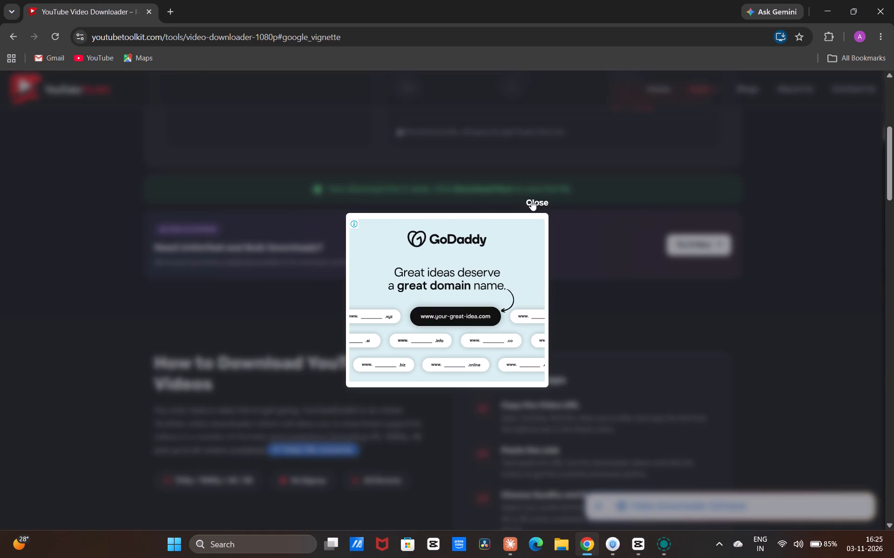
pyautogui.click(531, 200)
# Download the generated video with Free Download Manager and skip the duplicate download.
pyautogui.click(509, 278)
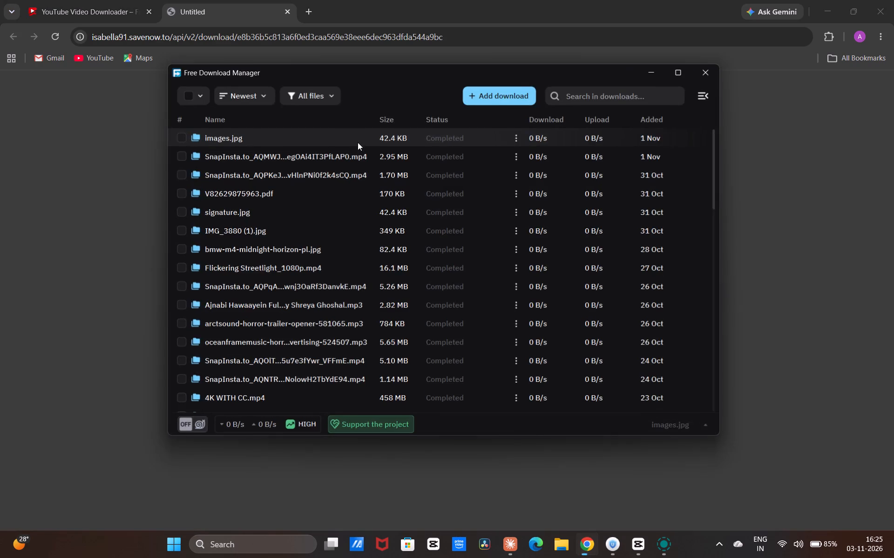
pyautogui.click(554, 301)
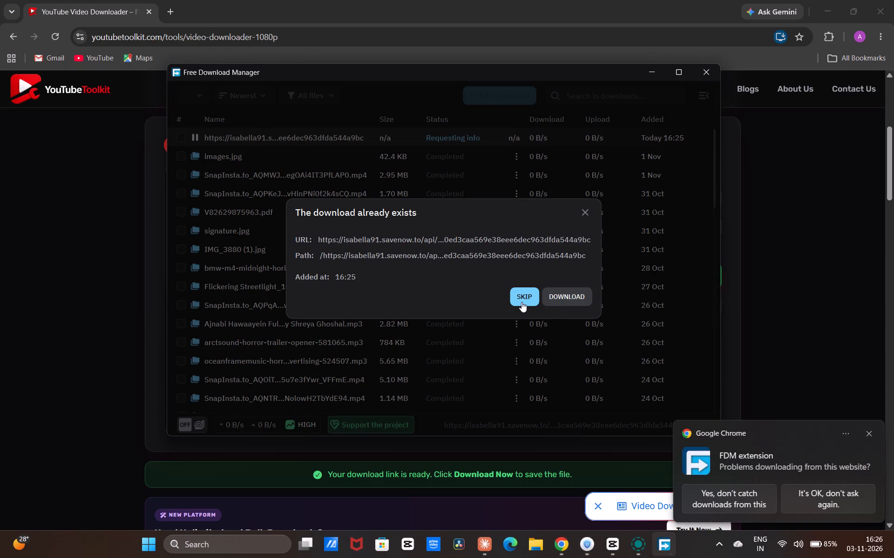
pyautogui.click(524, 298)
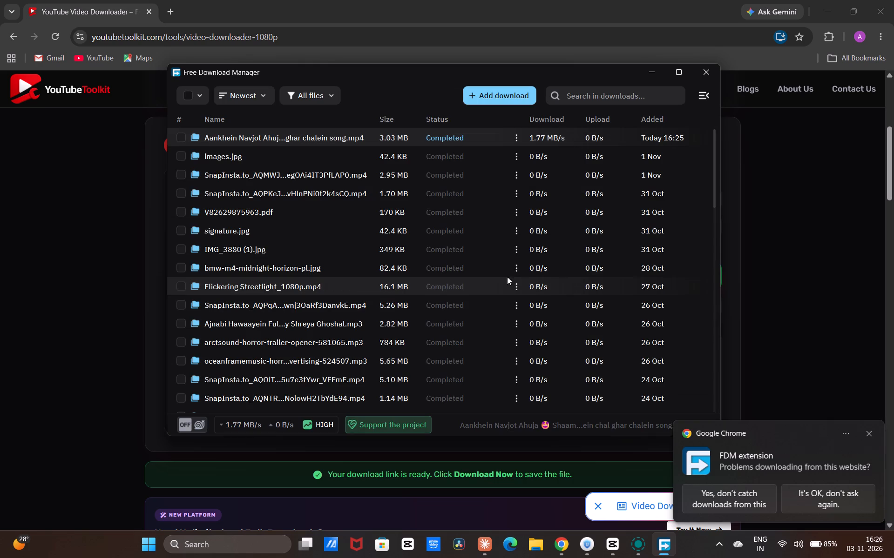
# Close Free Download Manager and the browser to return to the CapCut project 1103.
pyautogui.click(711, 75)
pyautogui.click(891, 0)
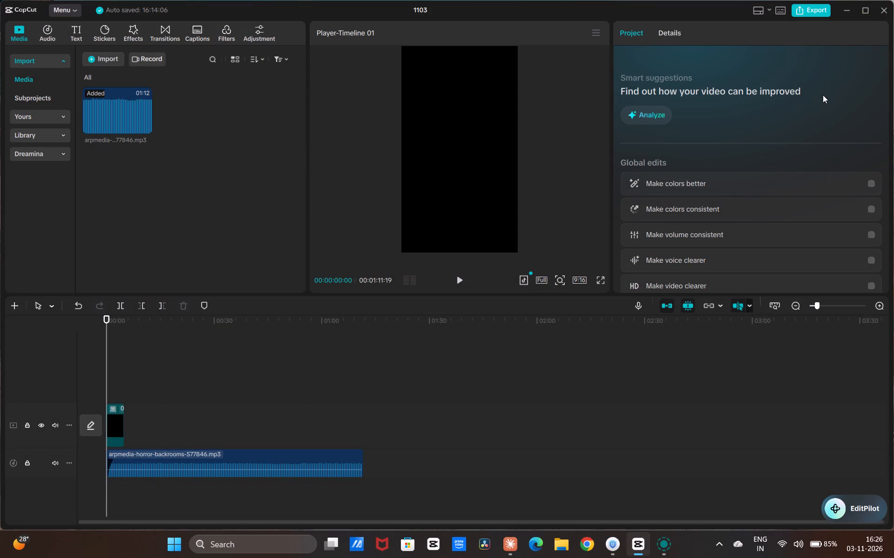
# Import the videos IMG_4009 and IMG_4008 from the Downloads folder into the project media.
pyautogui.click(96, 63)
pyautogui.click(122, 84)
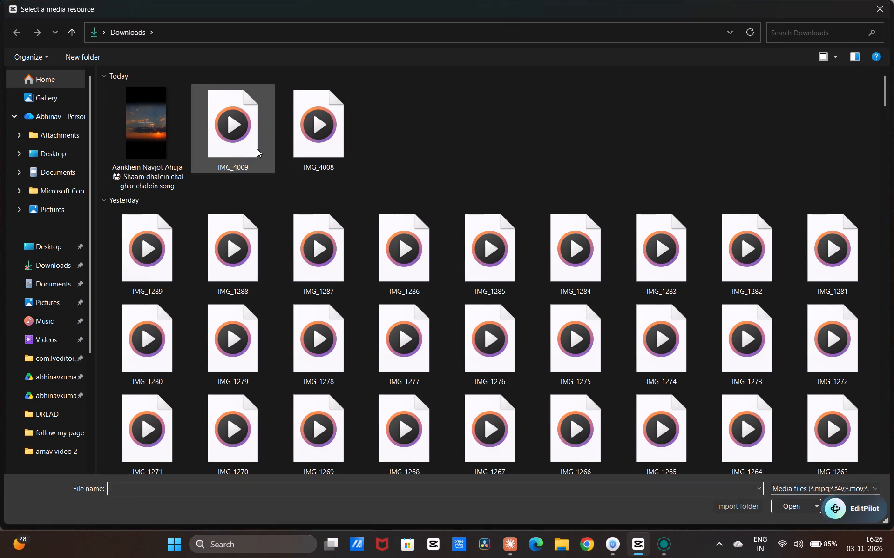
pyautogui.moveTo(455, 128); pyautogui.dragTo(226, 157)
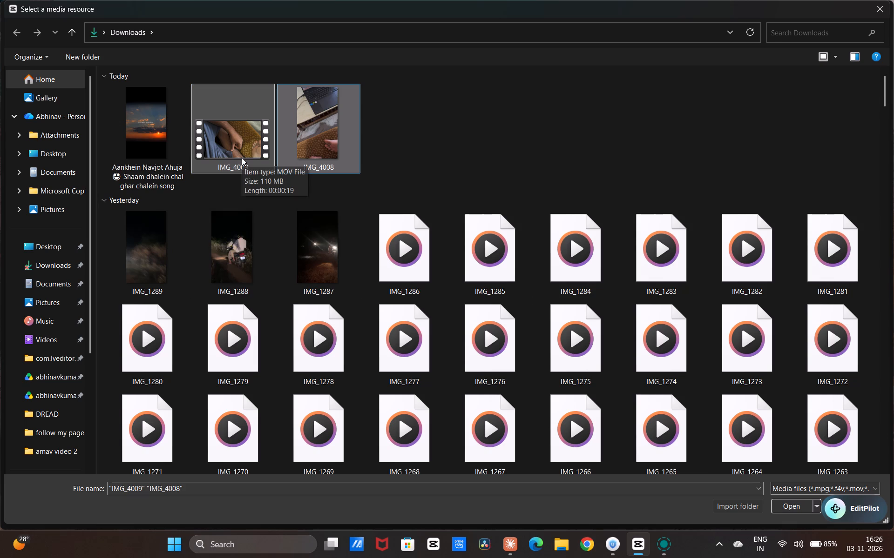
pyautogui.click(803, 505)
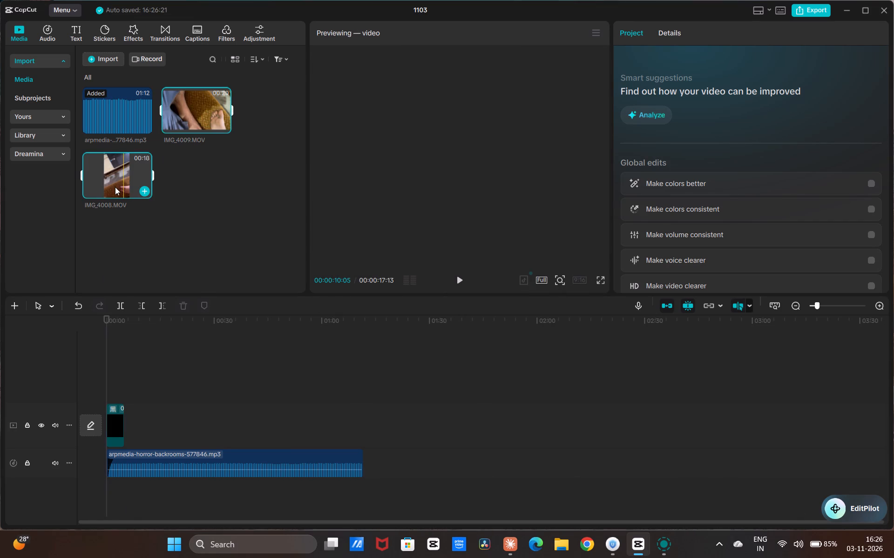
# Place IMG_4009 and IMG_4008 back to back from the timeline start on a new track above the main track, and preview the opening.
pyautogui.moveTo(115, 187); pyautogui.dragTo(121, 391)
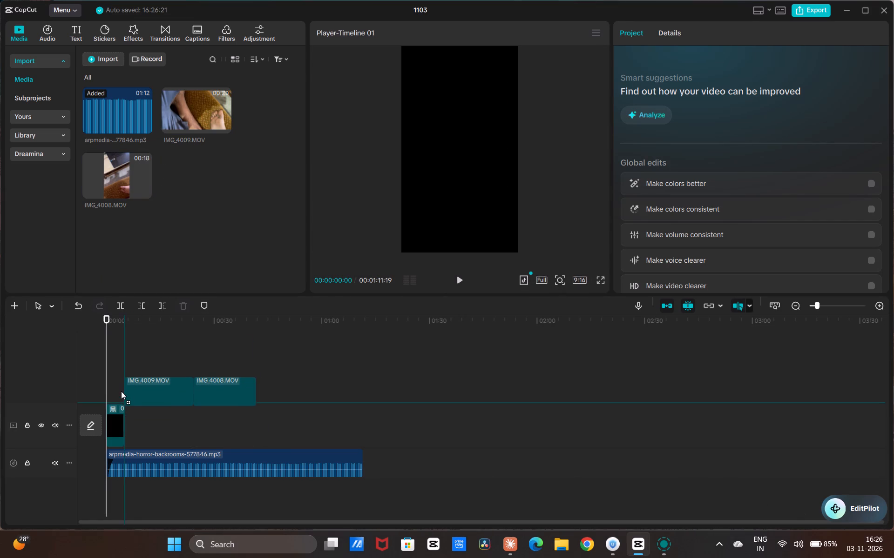
pyautogui.moveTo(121, 391); pyautogui.dragTo(108, 389)
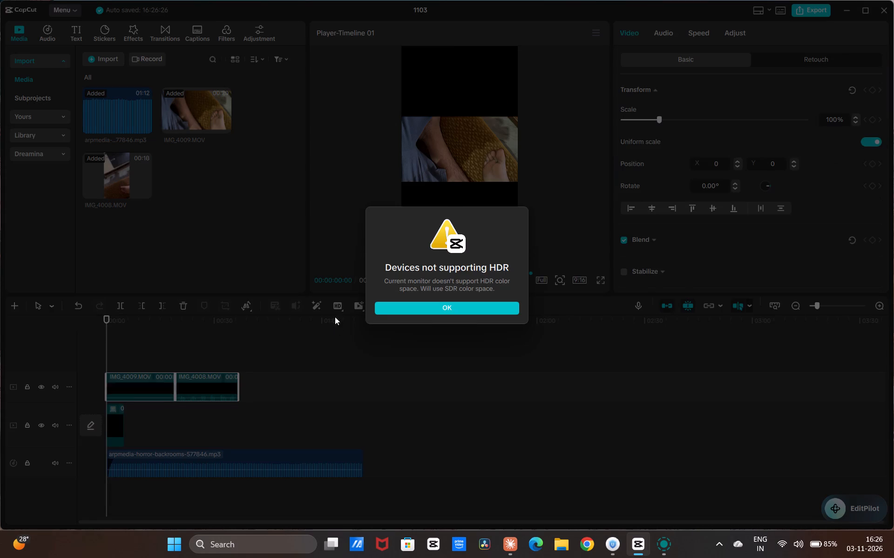
pyautogui.click(379, 304)
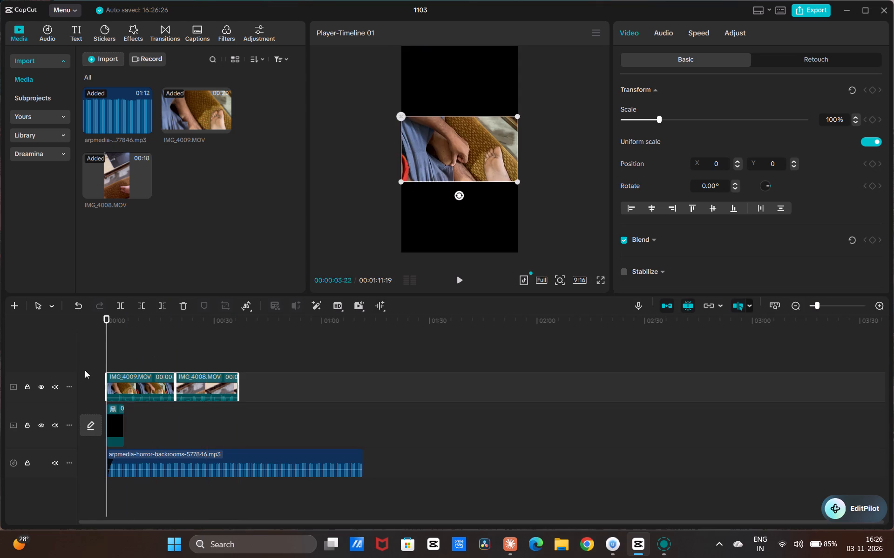
pyautogui.press('space')
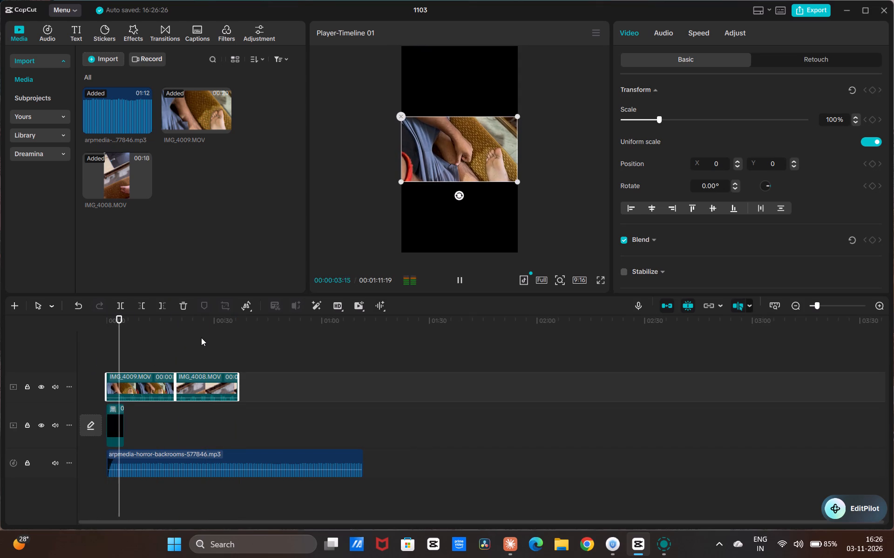
pyautogui.press('space')
# Move the horror-backrooms music clip along its track to start at about 0:58, clear of the video clips.
pyautogui.click(142, 454)
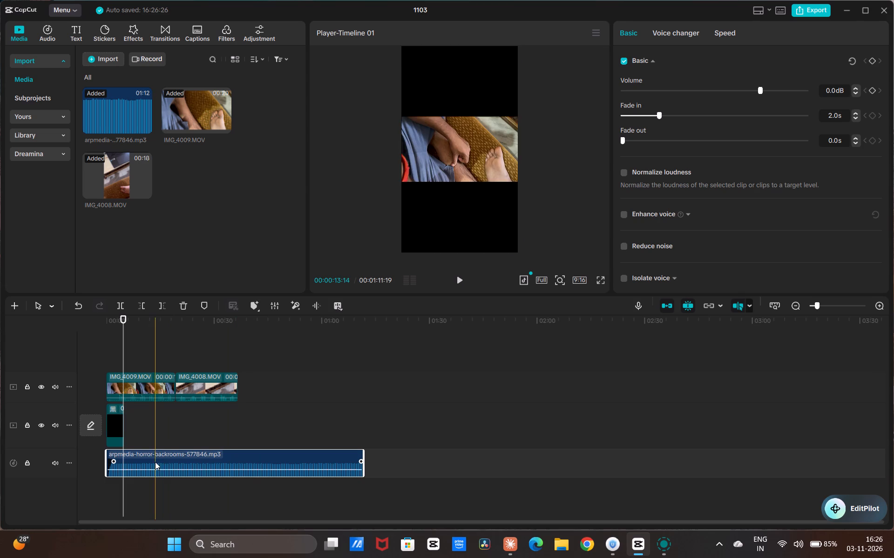
pyautogui.moveTo(155, 457); pyautogui.dragTo(365, 457)
pyautogui.click(121, 389)
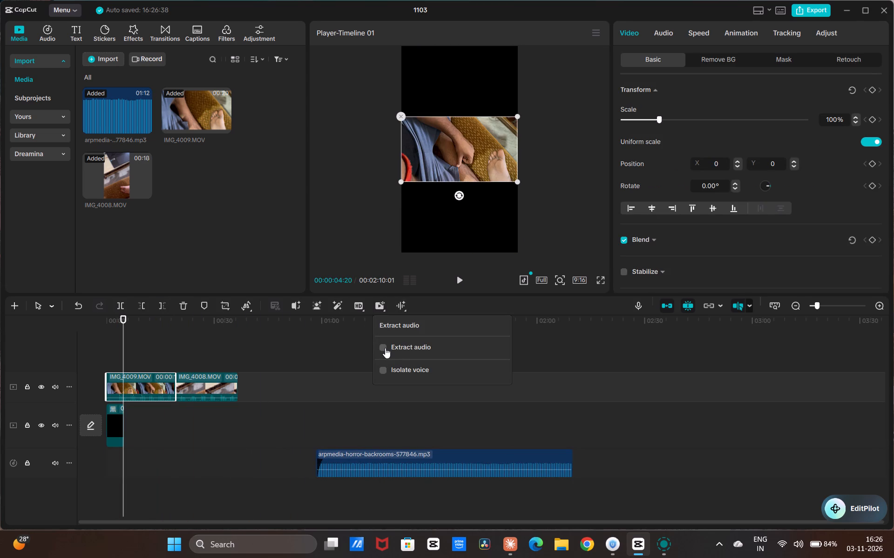
pyautogui.click(385, 348)
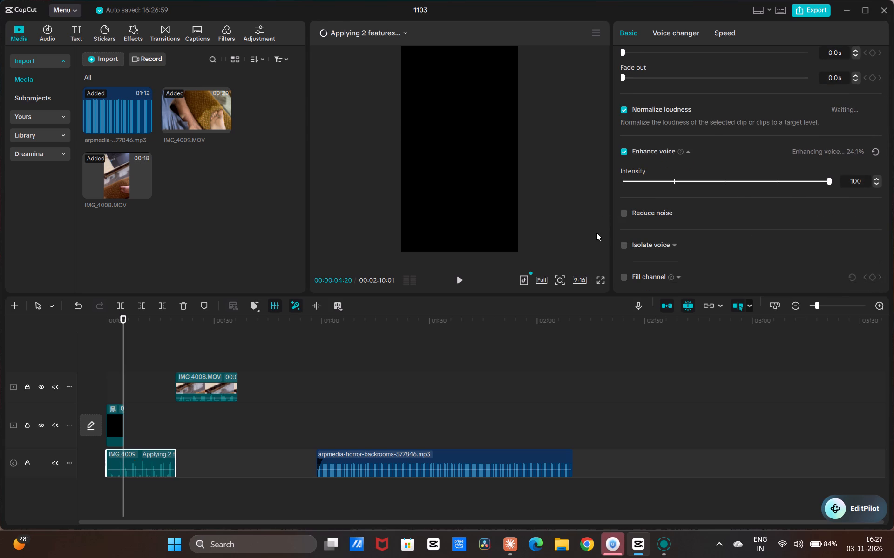
pyautogui.click(622, 214)
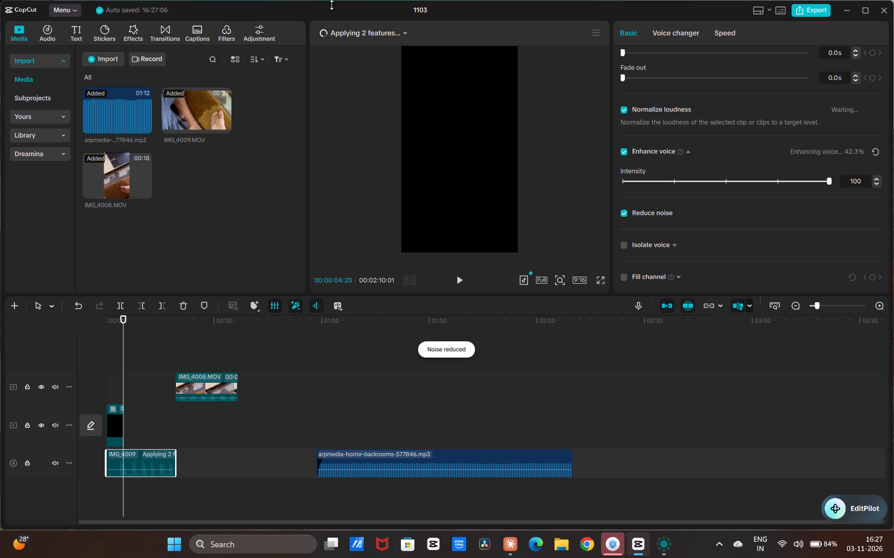
pyautogui.click(385, 33)
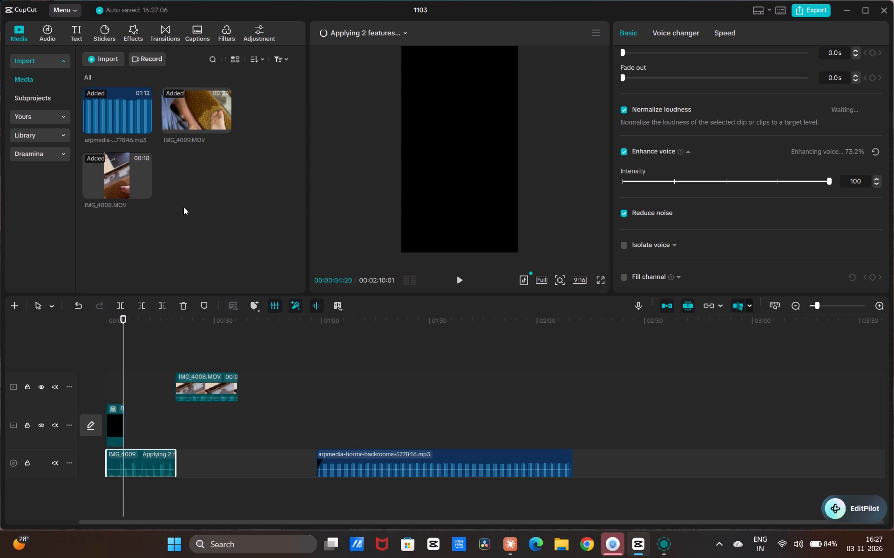
pyautogui.click(342, 35)
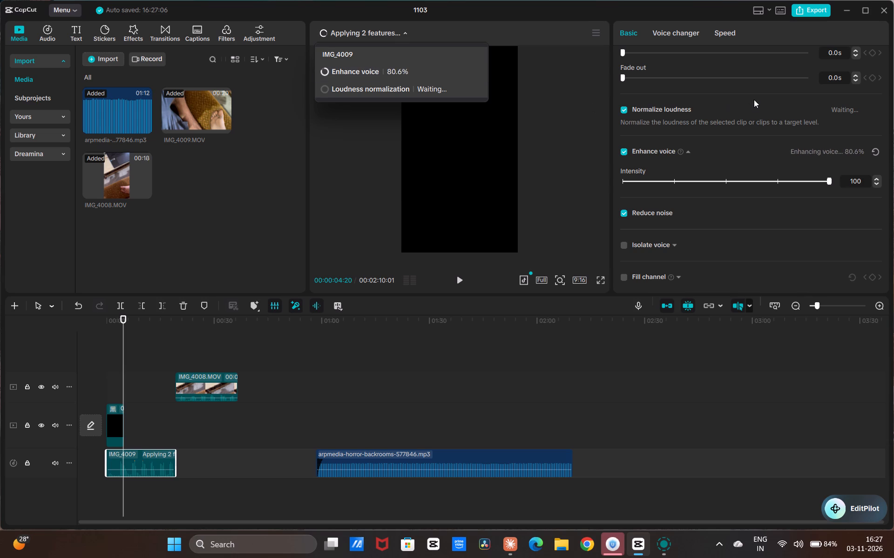
pyautogui.scroll(7, 754, 96)
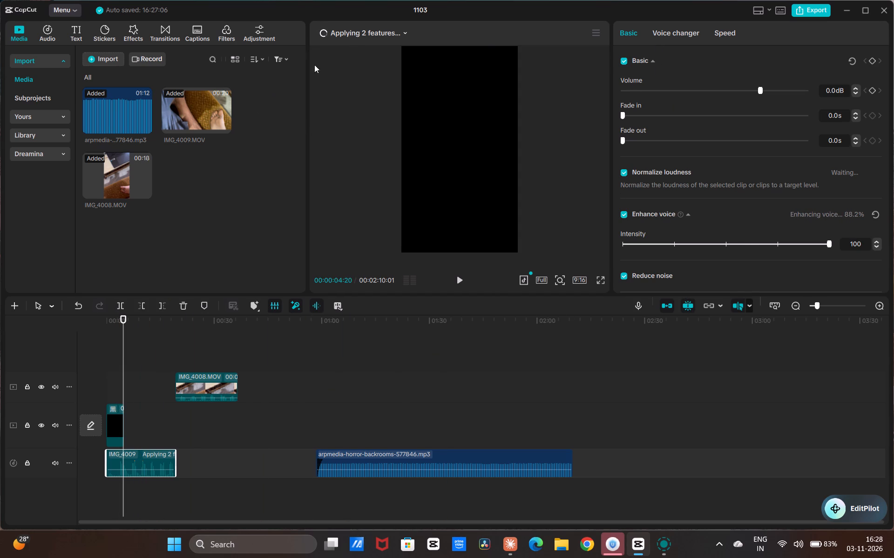
pyautogui.click(367, 35)
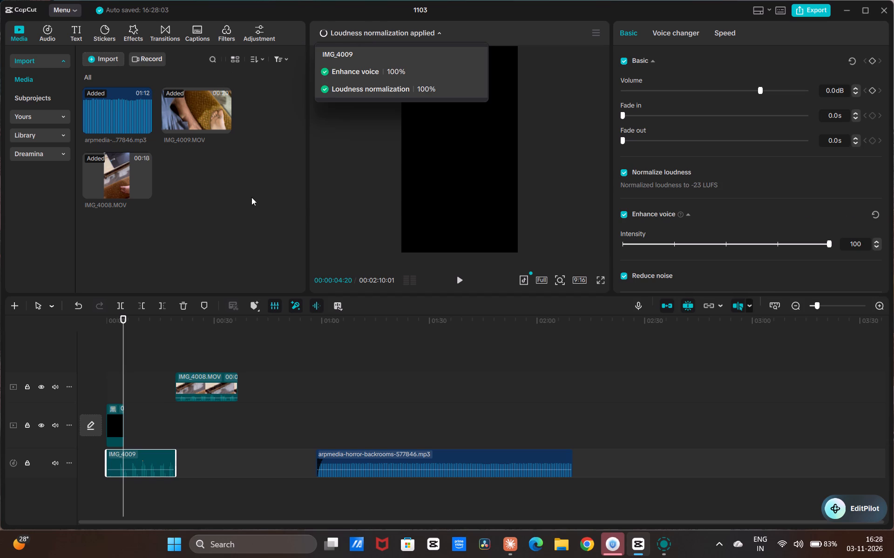
pyautogui.click(359, 136)
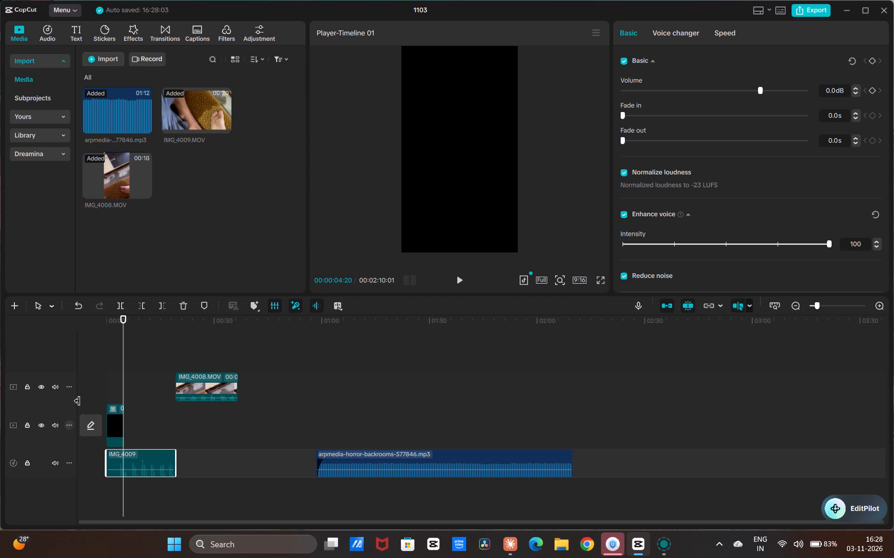
# Play back the processed IMG_4009 audio from the start and raise its volume to 10 dB.
pyautogui.moveTo(123, 347); pyautogui.dragTo(88, 362)
pyautogui.press('space')
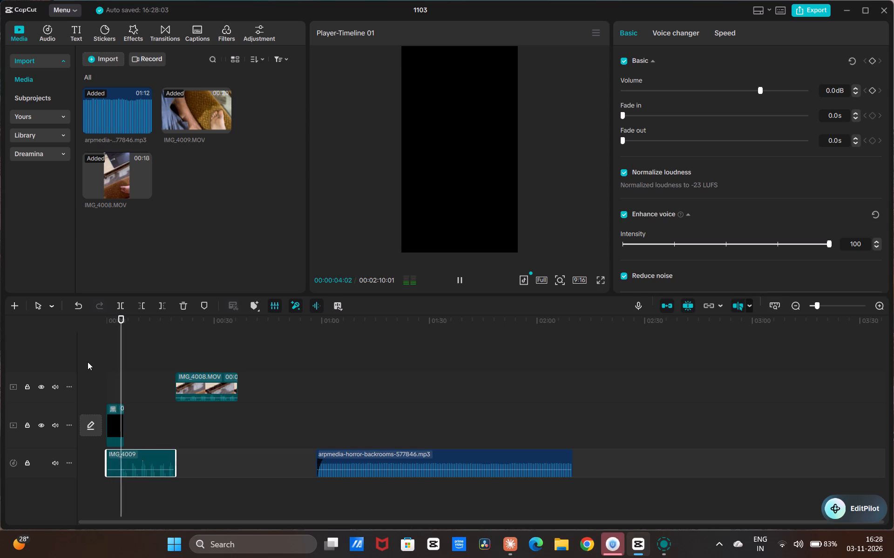
pyautogui.press('space')
pyautogui.click(115, 353)
pyautogui.click(115, 353)
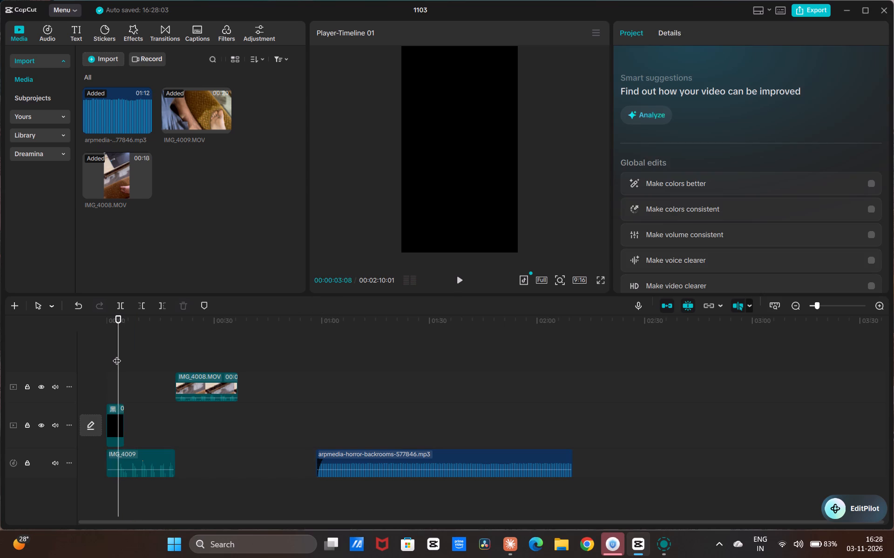
pyautogui.press('space')
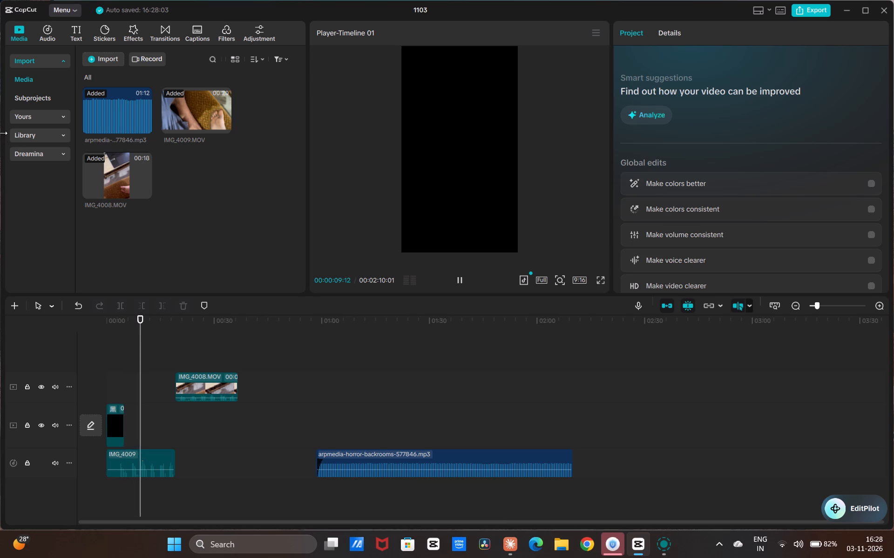
pyautogui.click(155, 454)
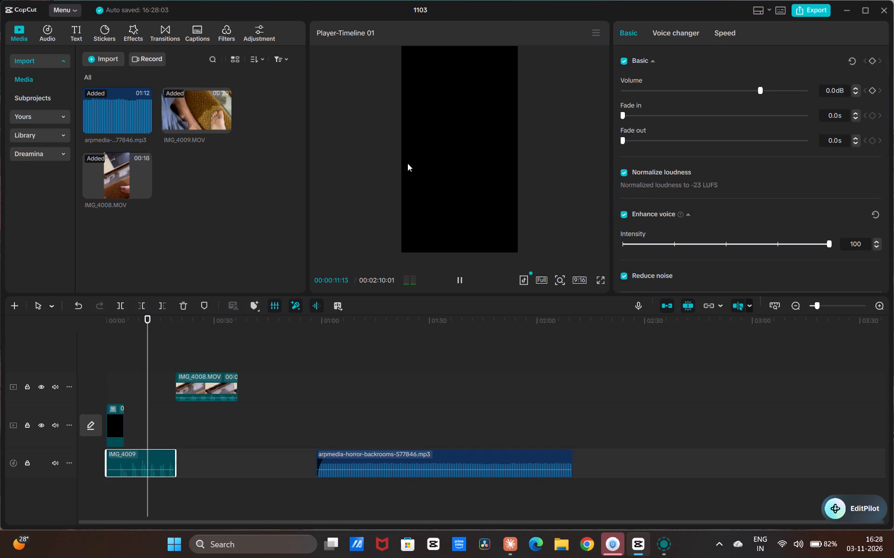
pyautogui.moveTo(768, 85); pyautogui.dragTo(781, 90)
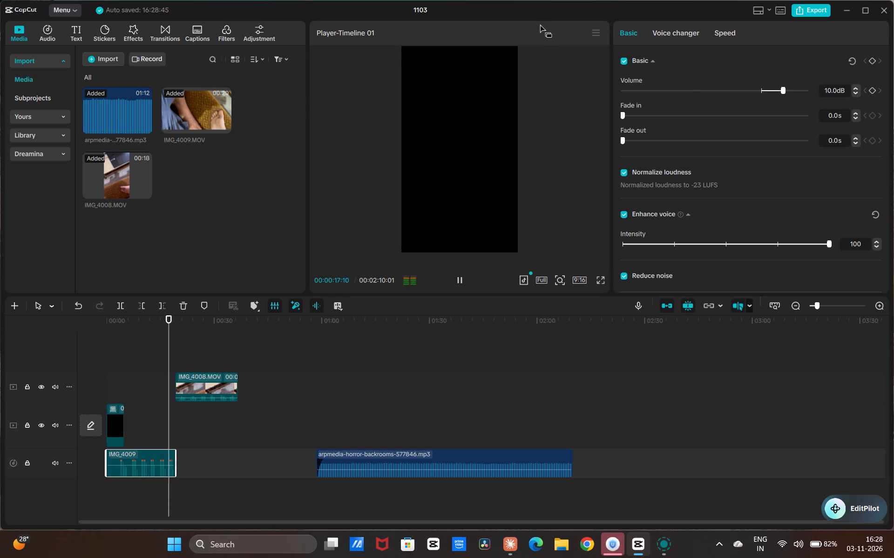
# Apply the Phantom Echo voice filter to the IMG_4009 audio and listen to its opening.
pyautogui.click(670, 31)
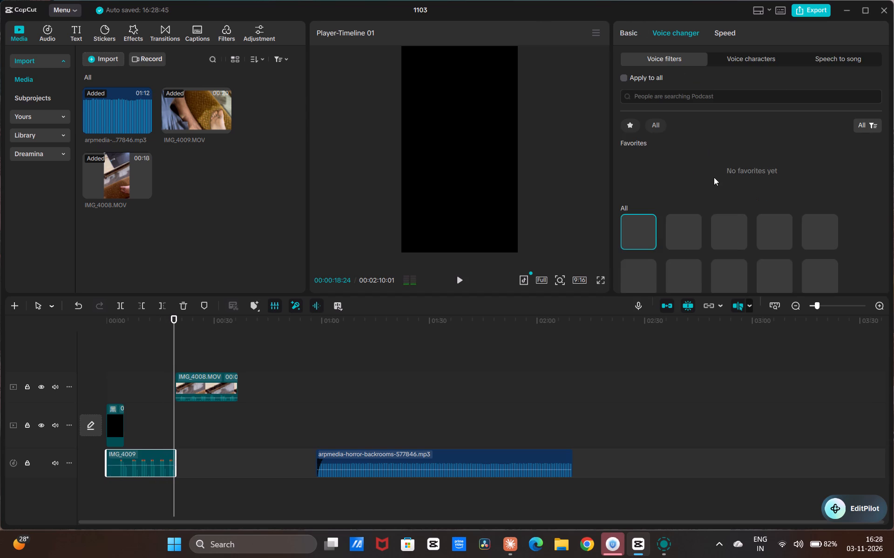
pyautogui.click(638, 279)
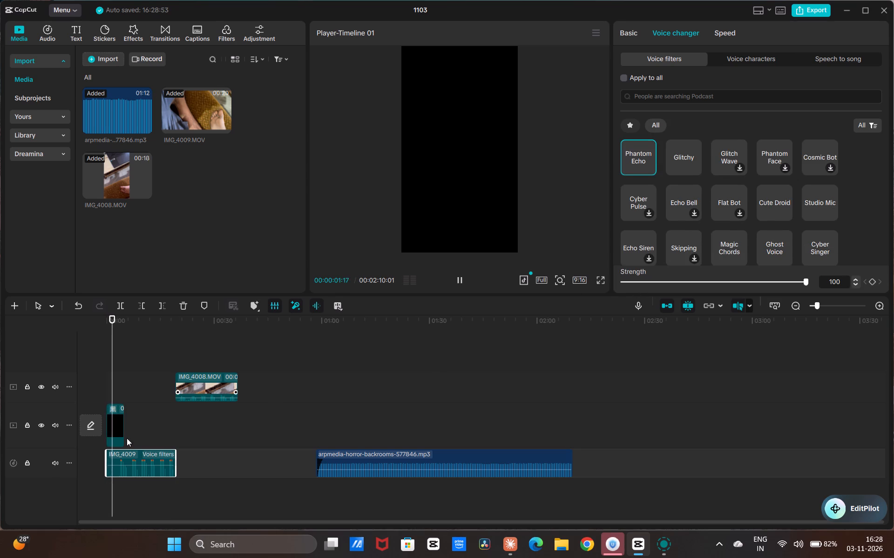
pyautogui.press('space')
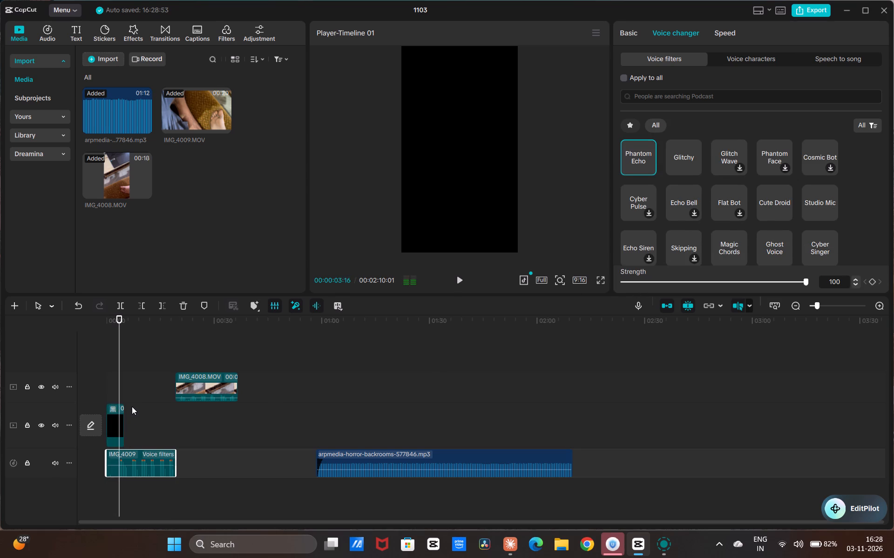
# Split the IMG_4009 audio at about 3 seconds and delete the opening piece.
pyautogui.press('Left')
pyautogui.press('Left')
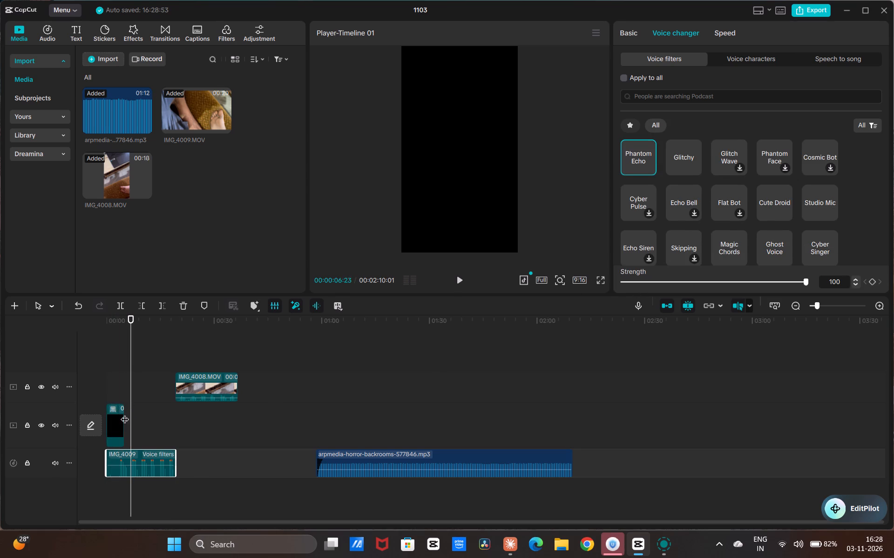
pyautogui.click(118, 431)
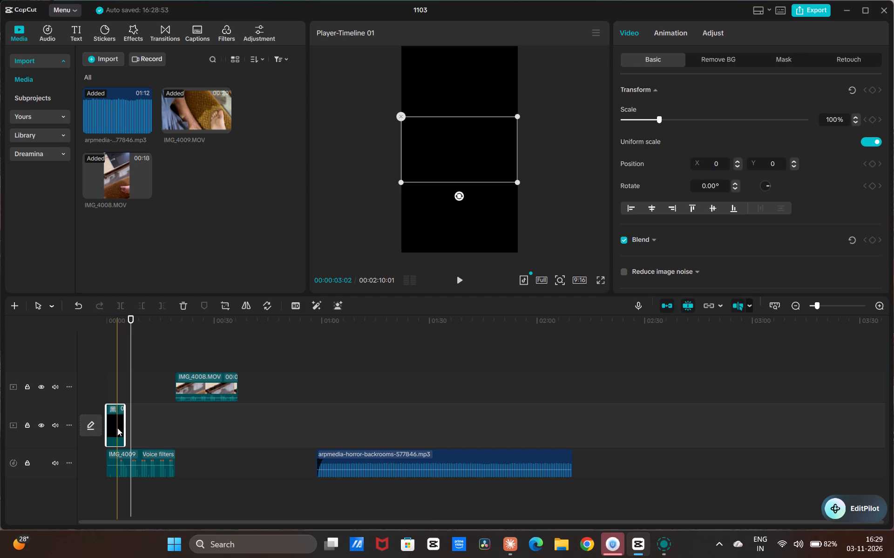
pyautogui.doubleClick(117, 381)
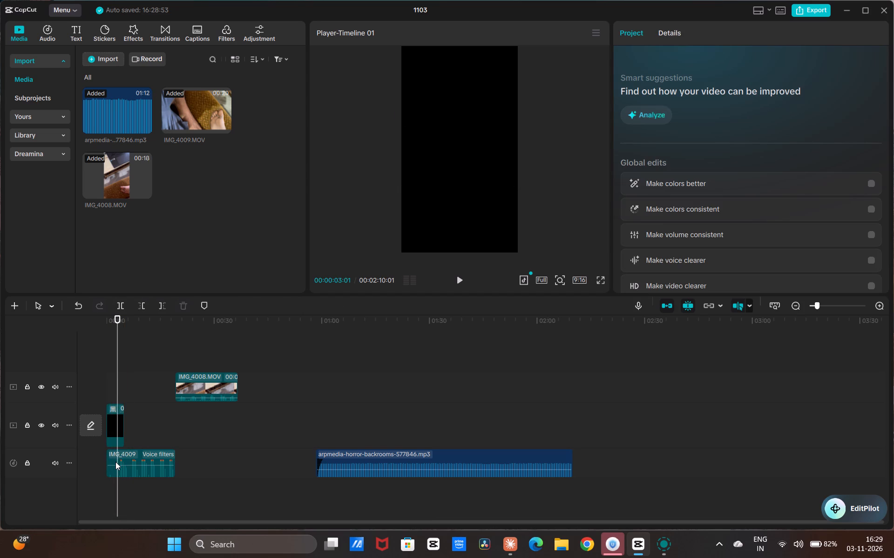
pyautogui.press('b')
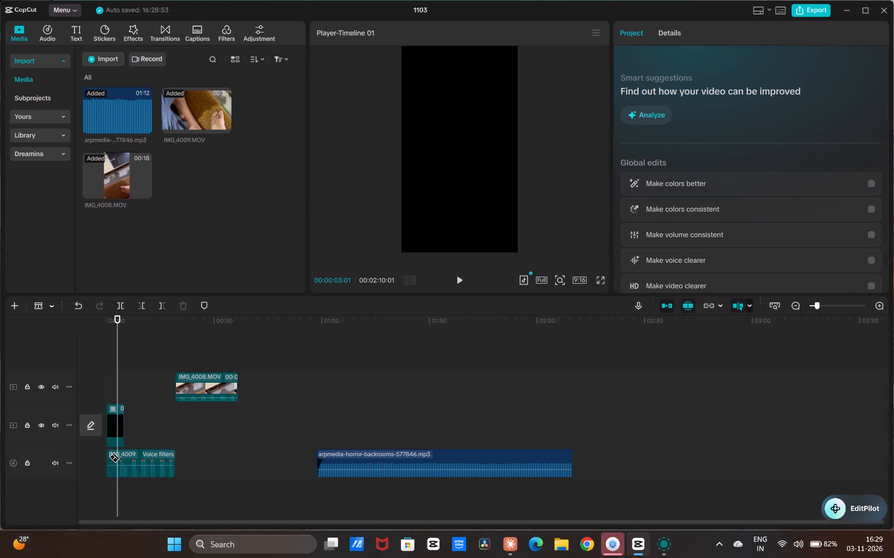
pyautogui.moveTo(814, 308); pyautogui.dragTo(820, 310)
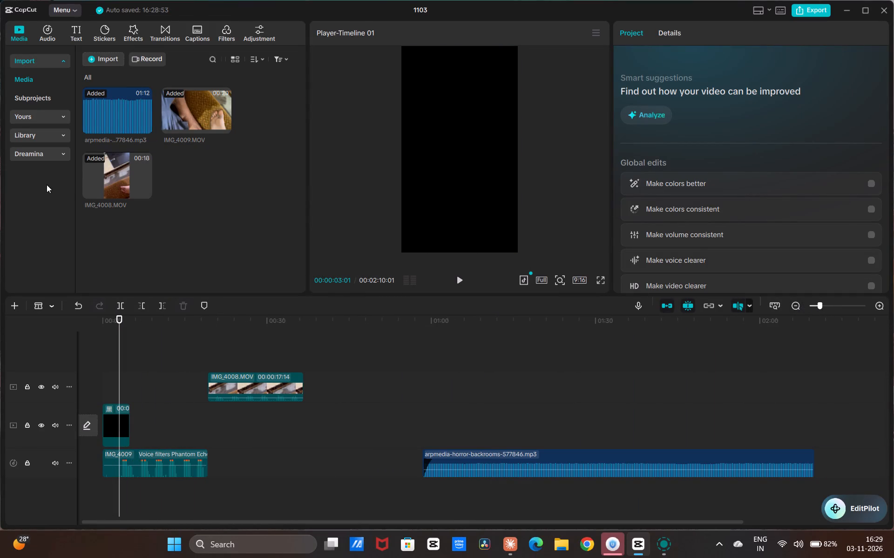
pyautogui.click(122, 448)
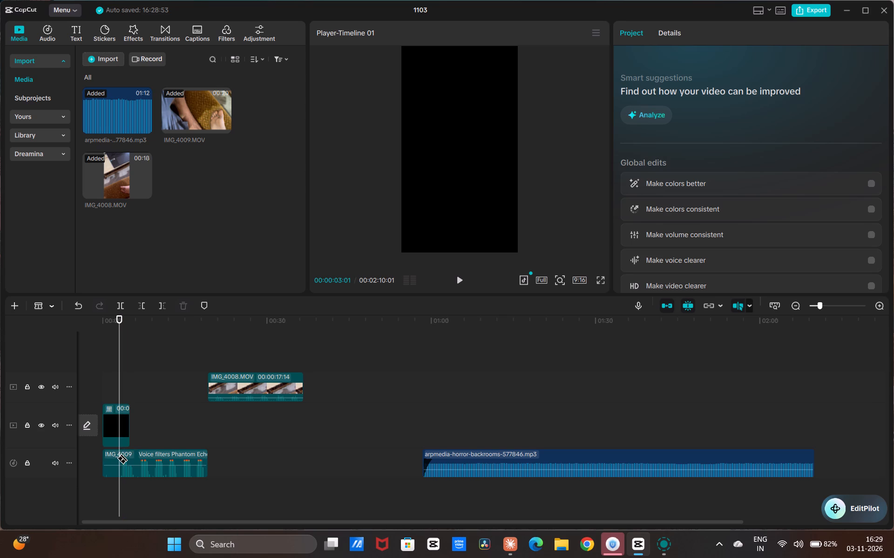
pyautogui.click(122, 454)
pyautogui.press('a')
pyautogui.click(116, 453)
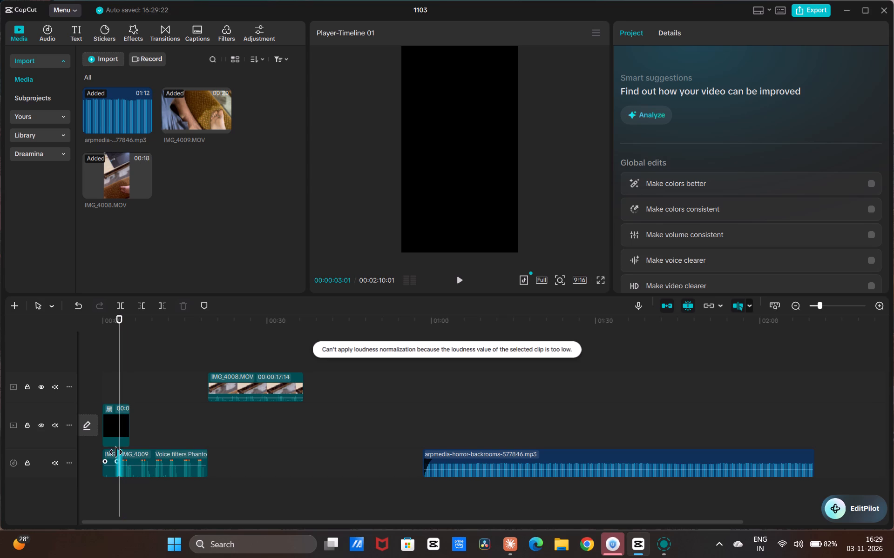
pyautogui.press('BackSpace')
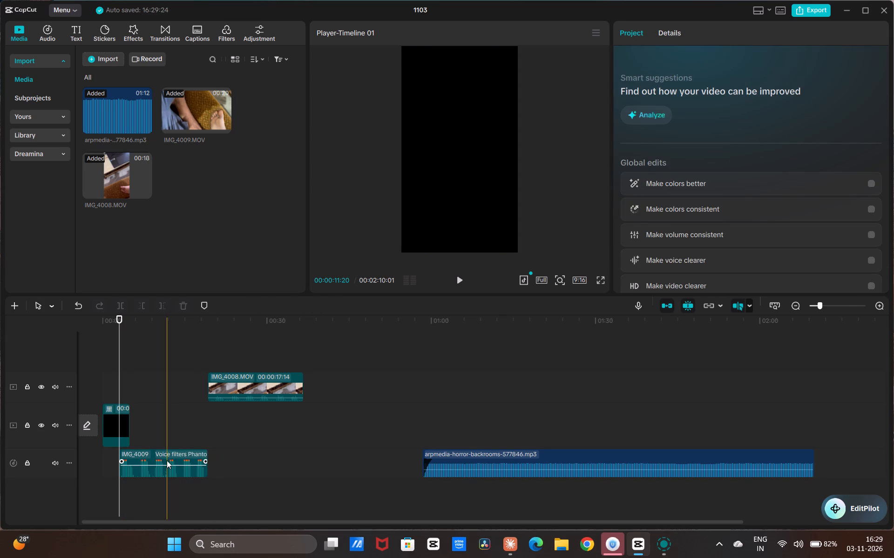
# Move the remaining IMG_4009 audio to the start of the timeline.
pyautogui.moveTo(167, 453); pyautogui.dragTo(150, 451)
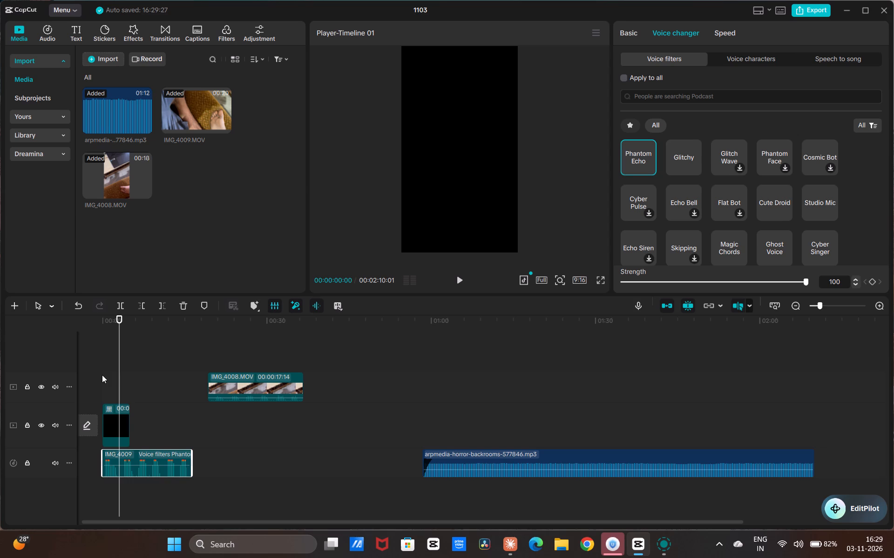
# Play back the first seconds of the trimmed IMG_4009 audio from the timeline start.
pyautogui.click(102, 375)
pyautogui.moveTo(120, 358); pyautogui.dragTo(95, 374)
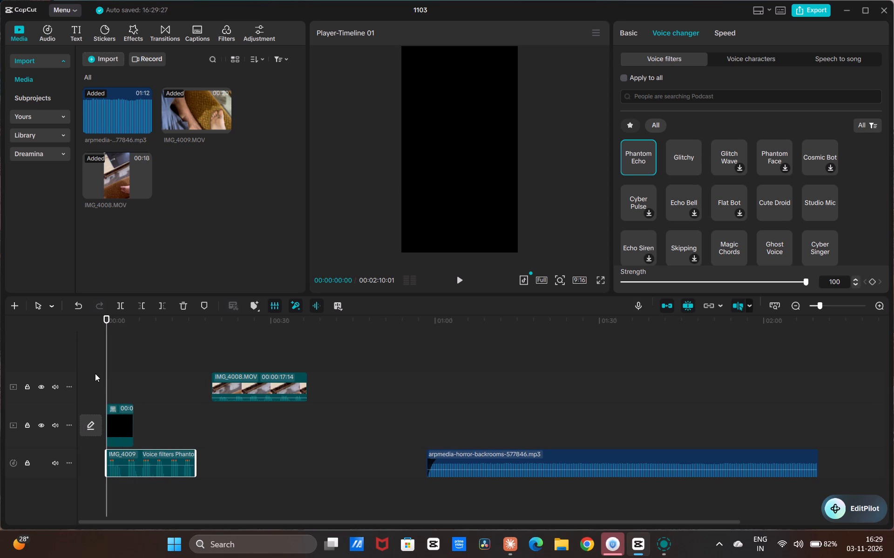
pyautogui.press('space')
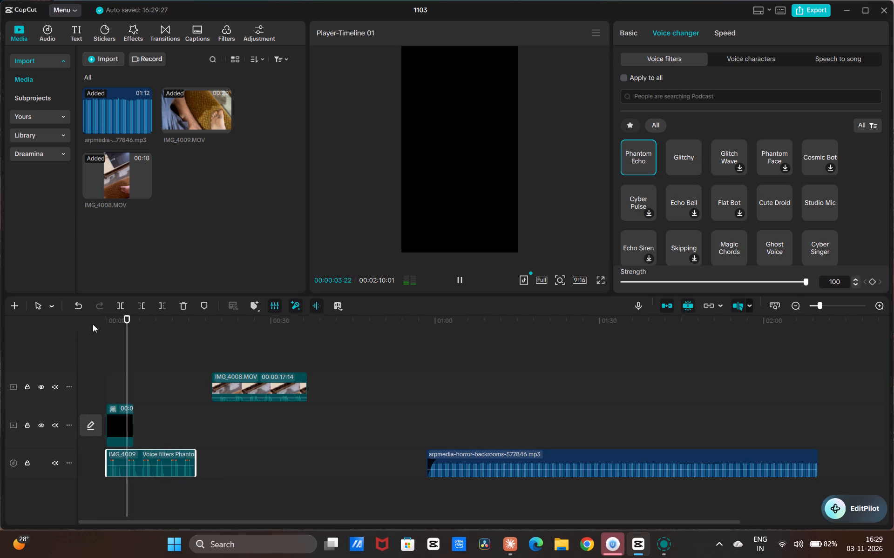
pyautogui.press('space')
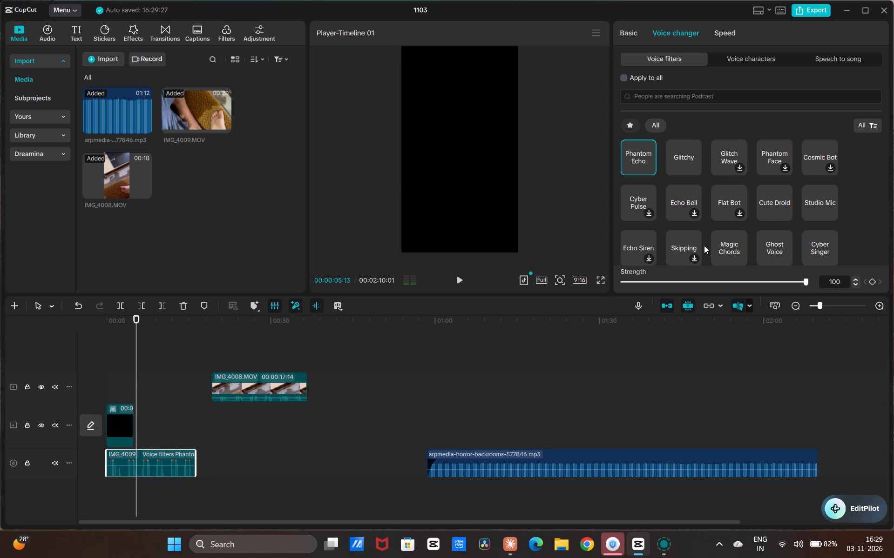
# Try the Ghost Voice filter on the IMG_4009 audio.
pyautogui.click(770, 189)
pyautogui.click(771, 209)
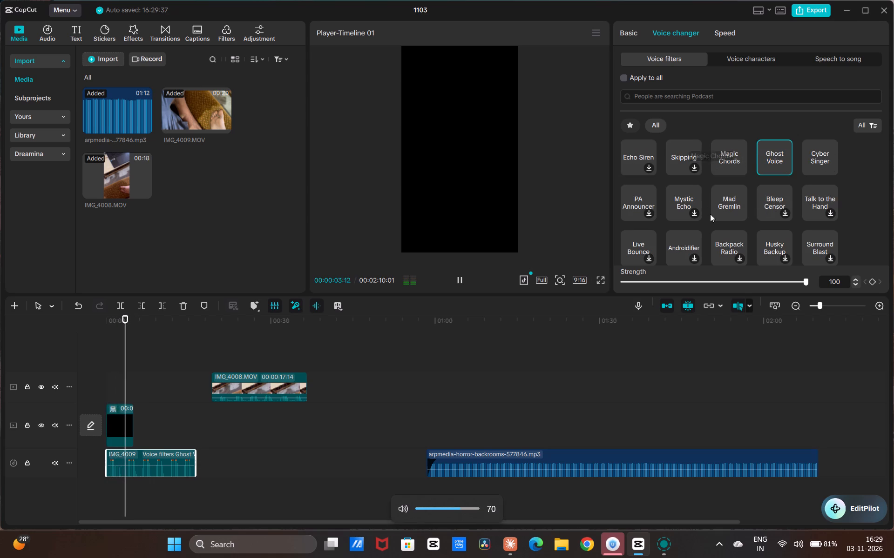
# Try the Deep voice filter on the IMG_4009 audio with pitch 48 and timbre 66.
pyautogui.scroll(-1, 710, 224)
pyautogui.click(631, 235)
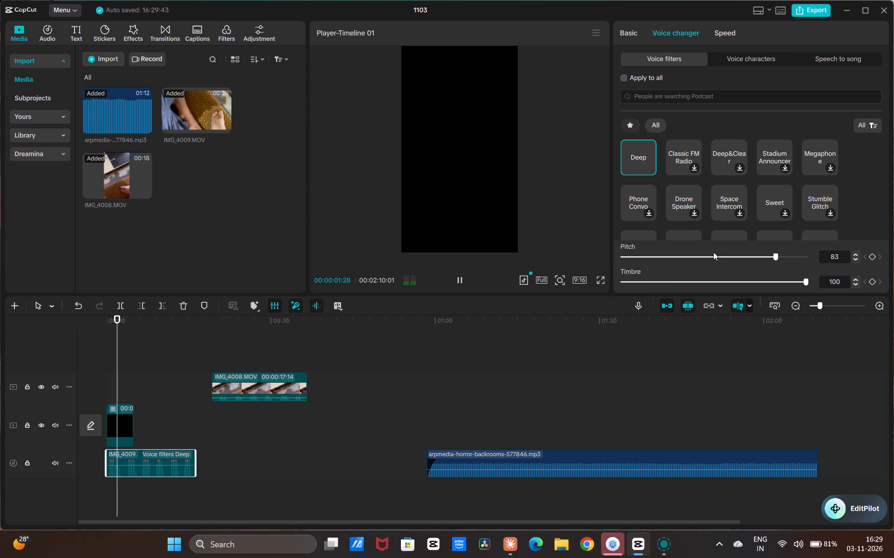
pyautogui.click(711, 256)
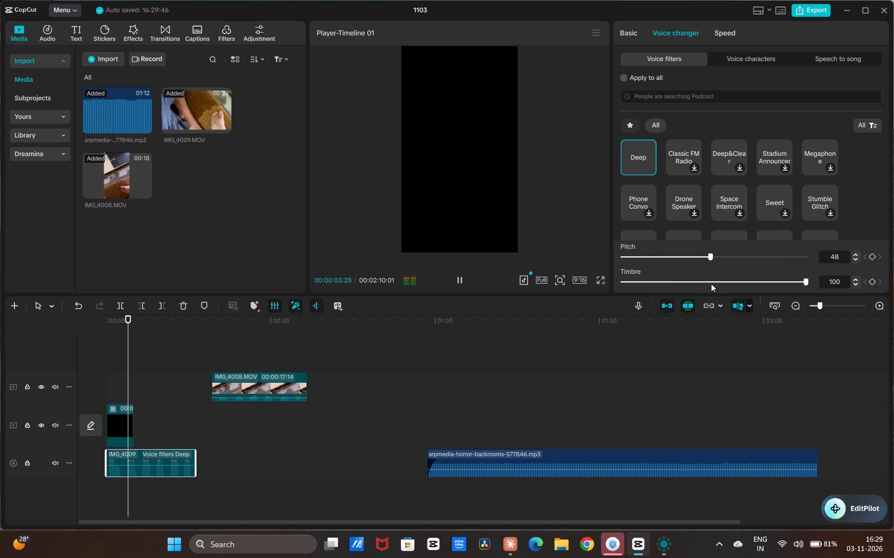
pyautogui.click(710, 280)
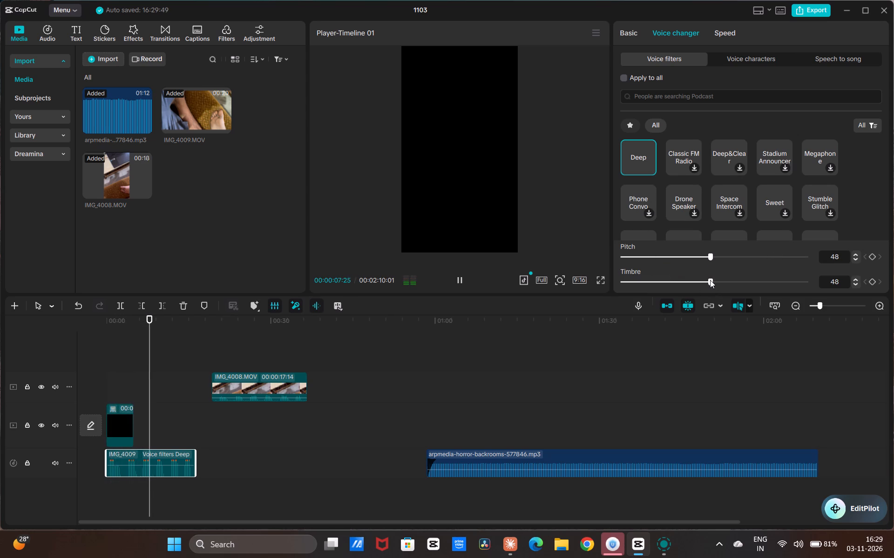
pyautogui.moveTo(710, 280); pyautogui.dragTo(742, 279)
# Browse further through the voice filters and mark Evil Spirit as a favourite.
pyautogui.scroll(-1, 703, 186)
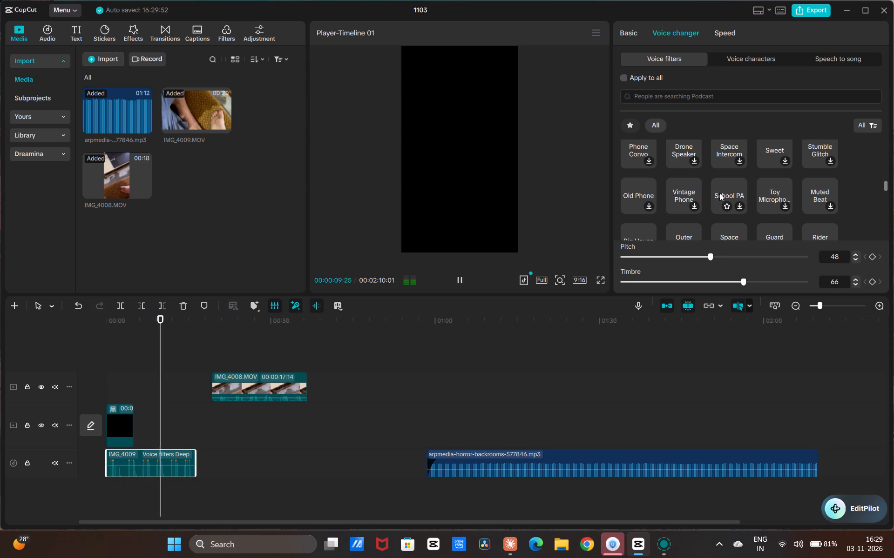
pyautogui.scroll(-3, 719, 200)
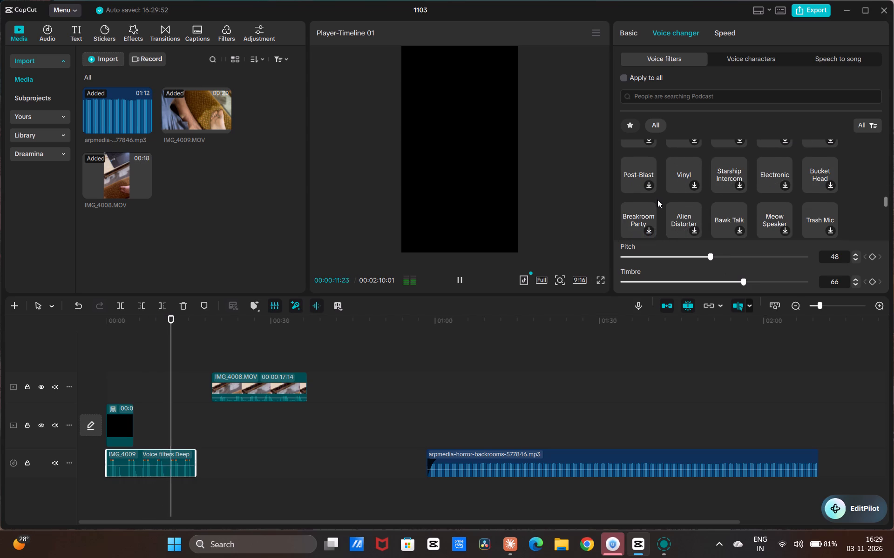
pyautogui.scroll(1, 657, 198)
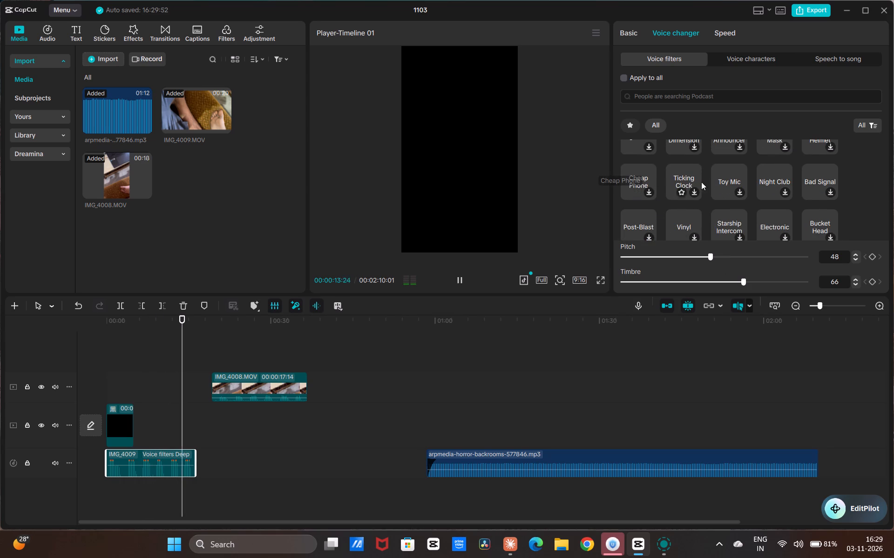
pyautogui.scroll(-3, 794, 208)
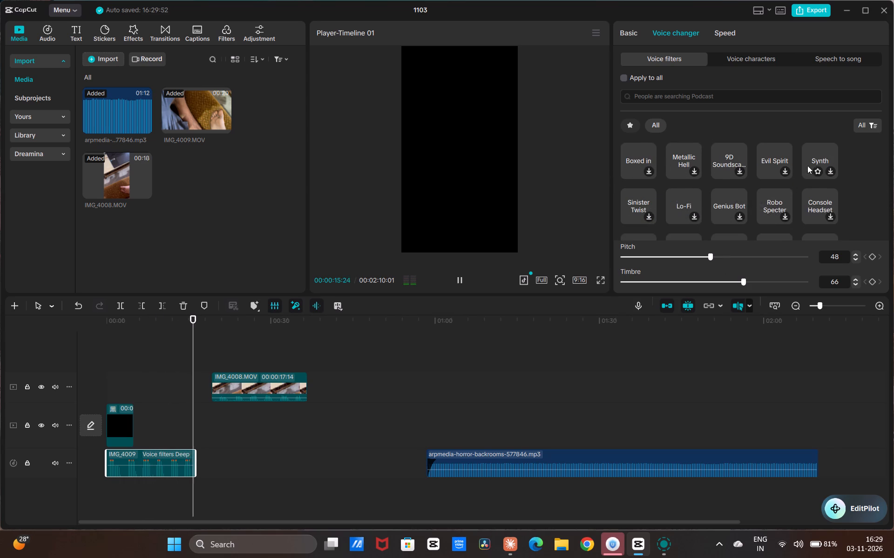
pyautogui.scroll(-2, 750, 193)
pyautogui.scroll(2, 749, 188)
pyautogui.click(772, 173)
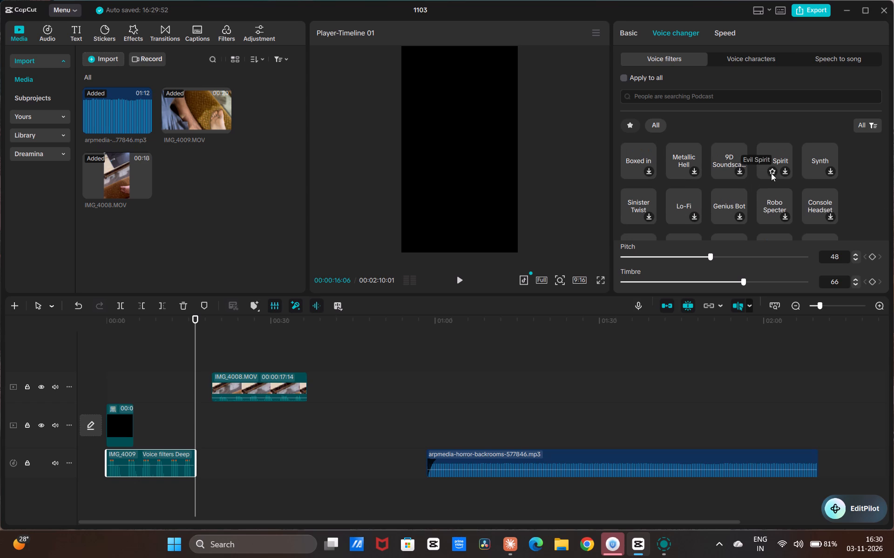
pyautogui.click(772, 163)
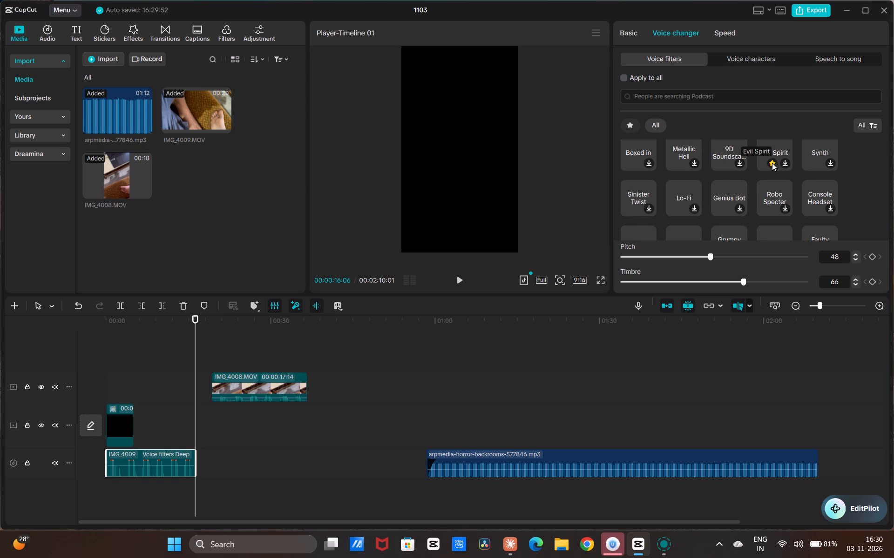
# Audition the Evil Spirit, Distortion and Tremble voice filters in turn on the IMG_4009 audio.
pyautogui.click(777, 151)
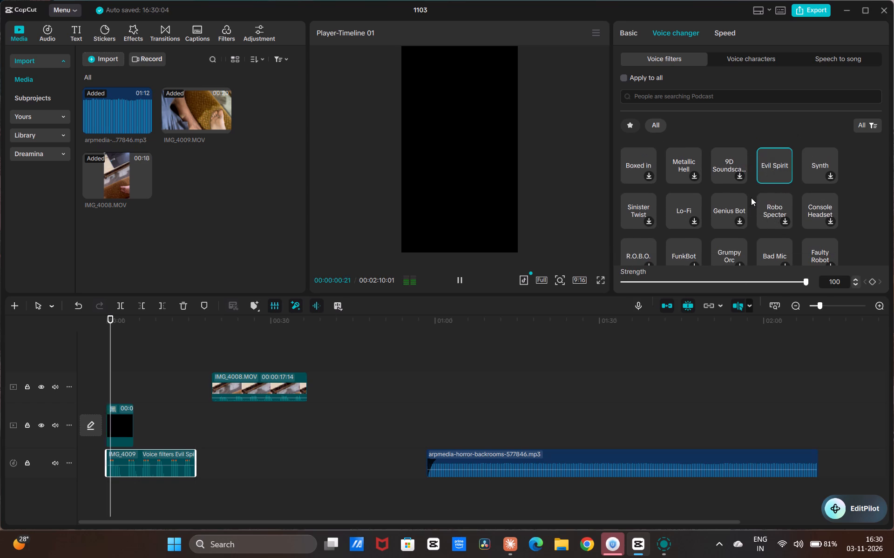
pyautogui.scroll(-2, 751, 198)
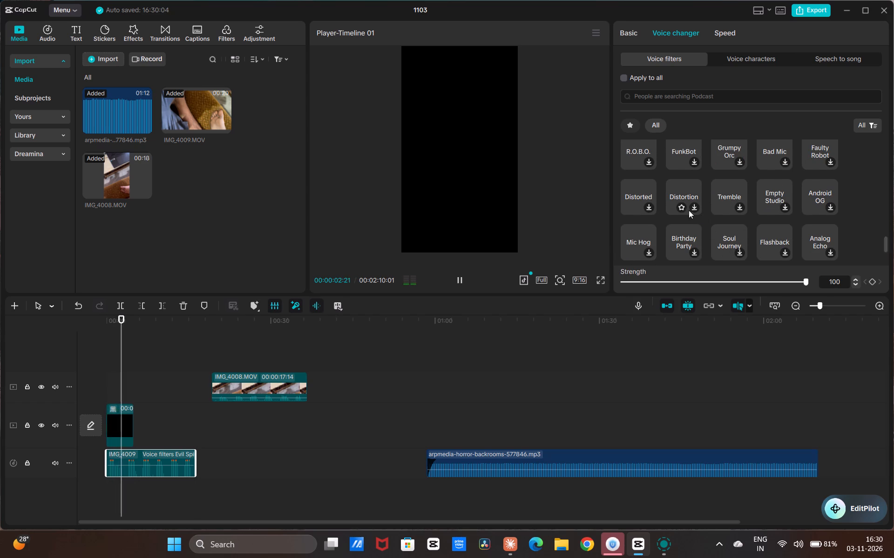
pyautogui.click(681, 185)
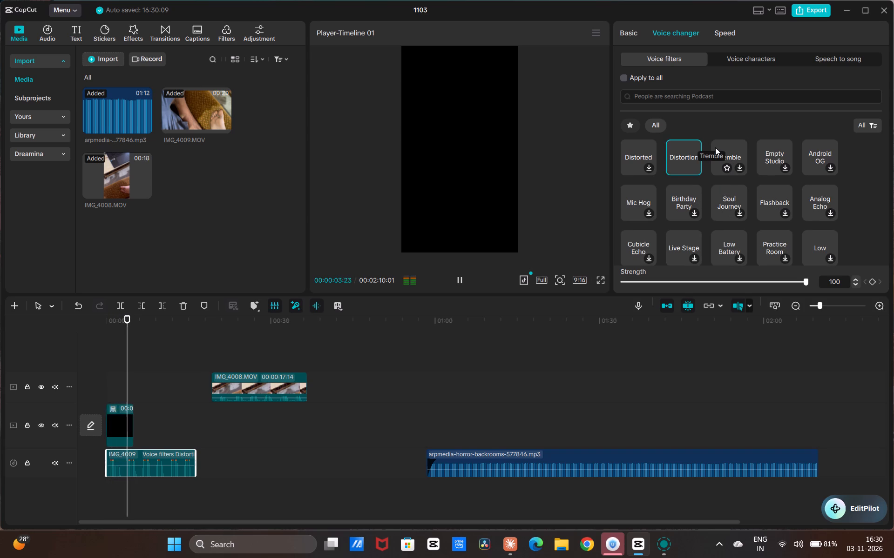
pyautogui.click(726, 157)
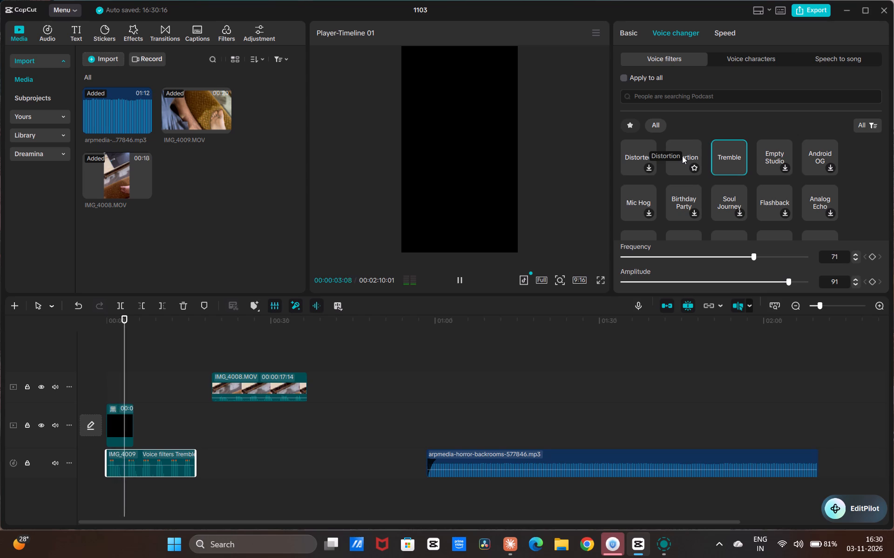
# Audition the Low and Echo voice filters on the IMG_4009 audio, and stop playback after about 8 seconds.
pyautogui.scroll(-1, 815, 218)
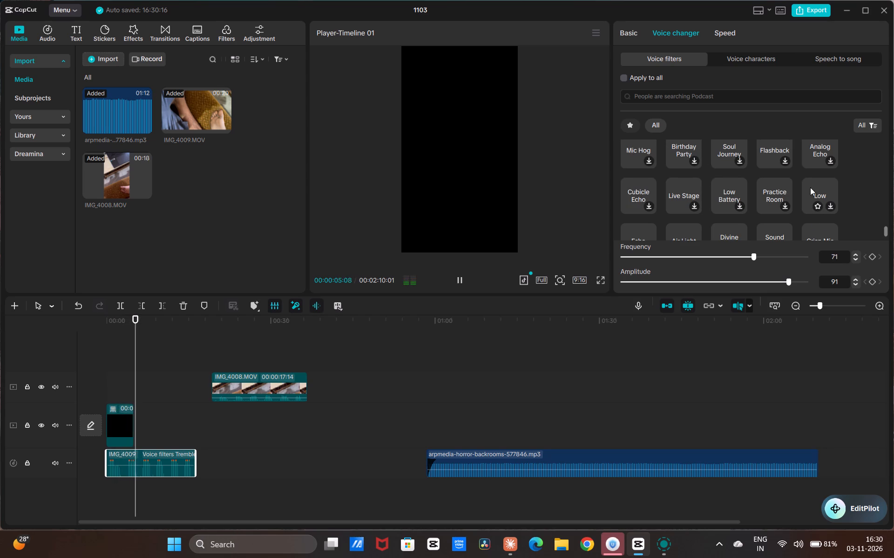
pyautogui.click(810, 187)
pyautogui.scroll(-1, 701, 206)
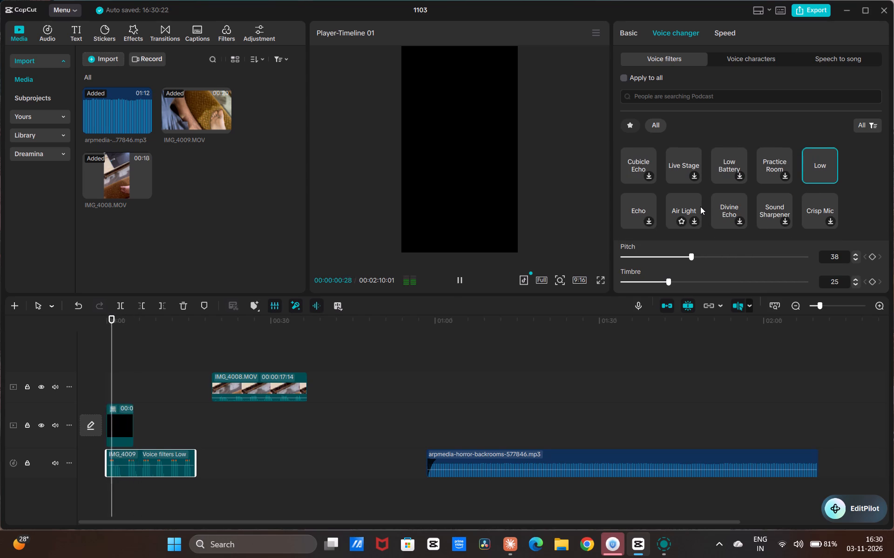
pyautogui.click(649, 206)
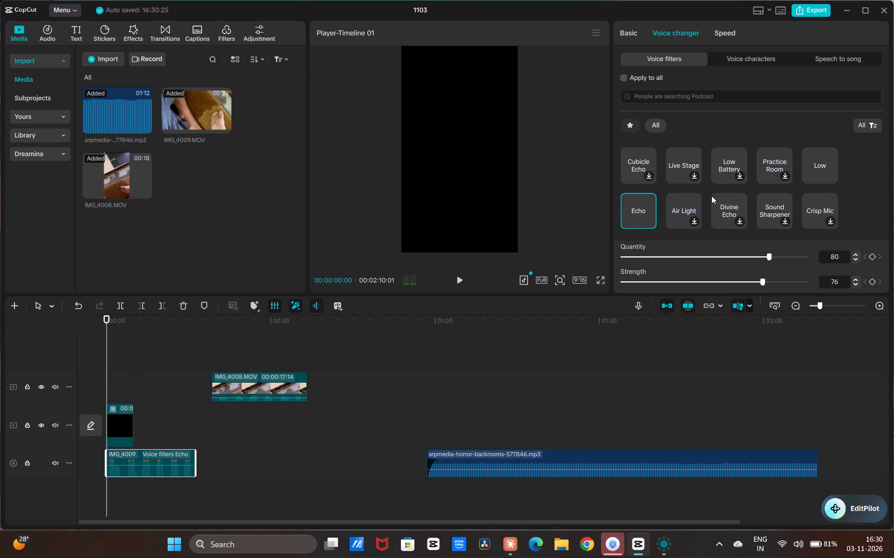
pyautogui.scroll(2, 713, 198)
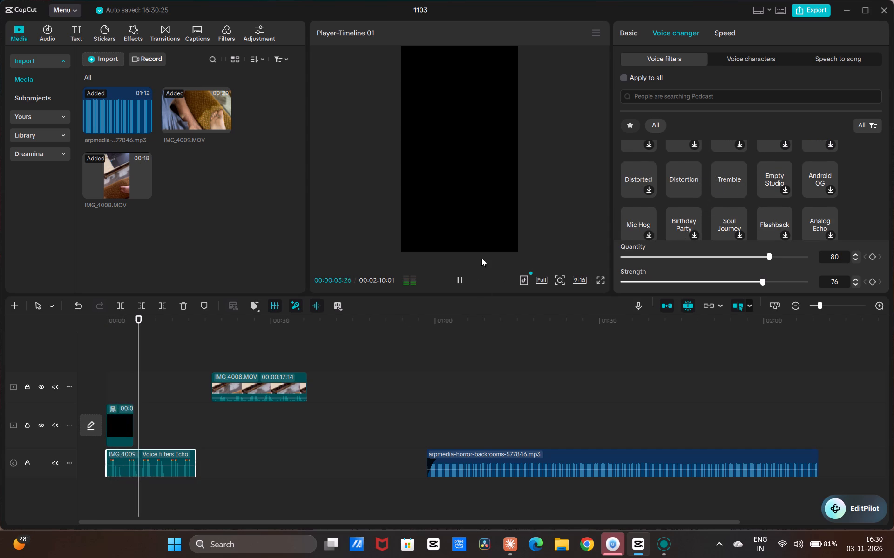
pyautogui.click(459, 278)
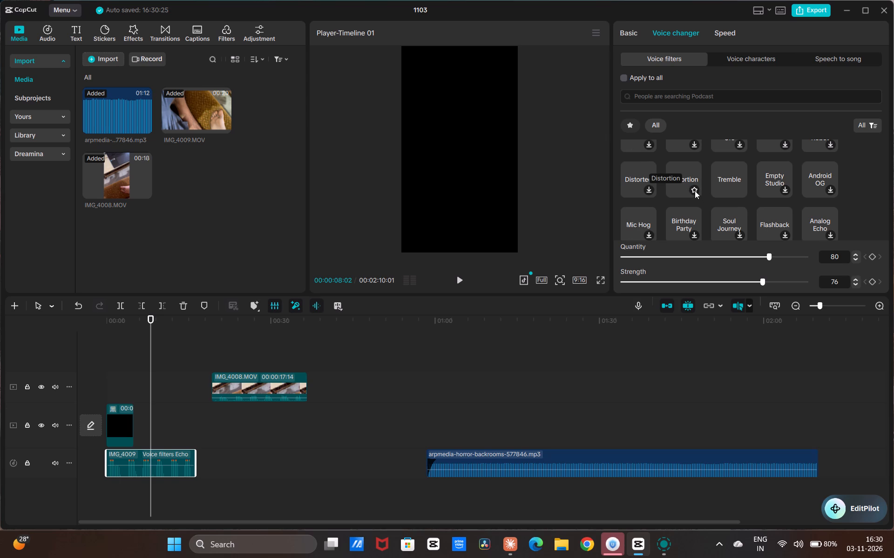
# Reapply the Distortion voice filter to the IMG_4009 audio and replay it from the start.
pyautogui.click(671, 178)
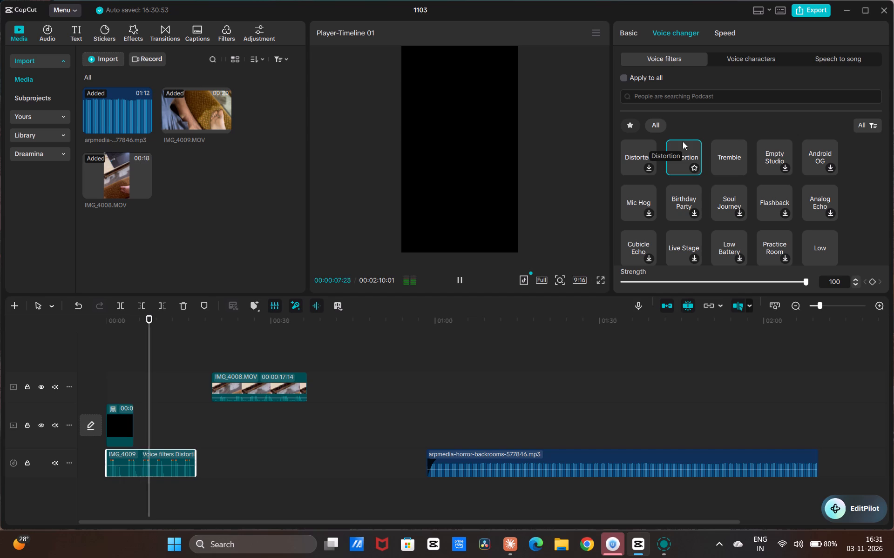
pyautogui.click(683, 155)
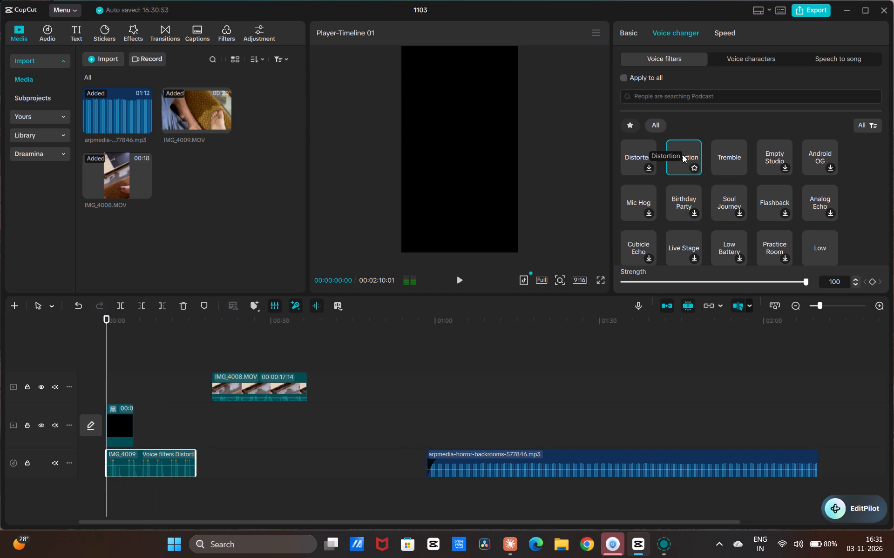
# Apply the Boxed in voice filter to the IMG_4009 audio and preview it.
pyautogui.scroll(3, 683, 158)
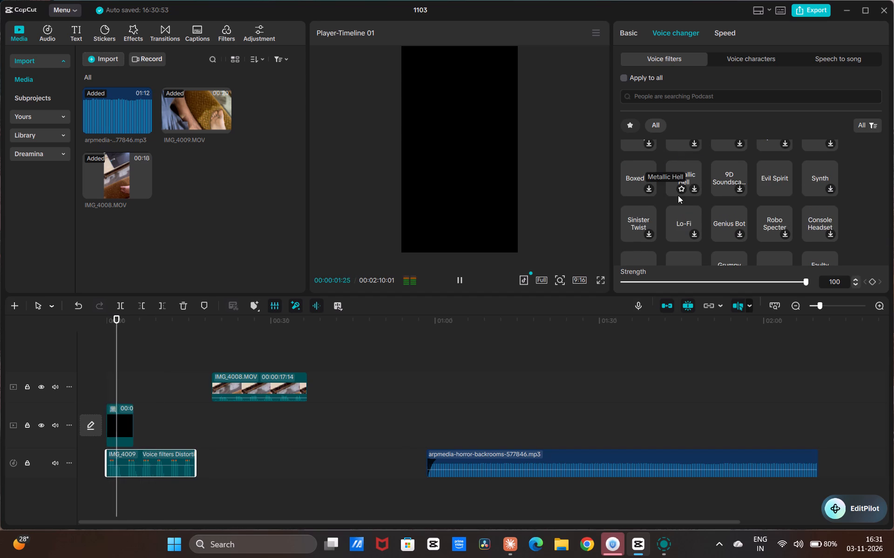
pyautogui.scroll(1, 678, 195)
pyautogui.click(640, 224)
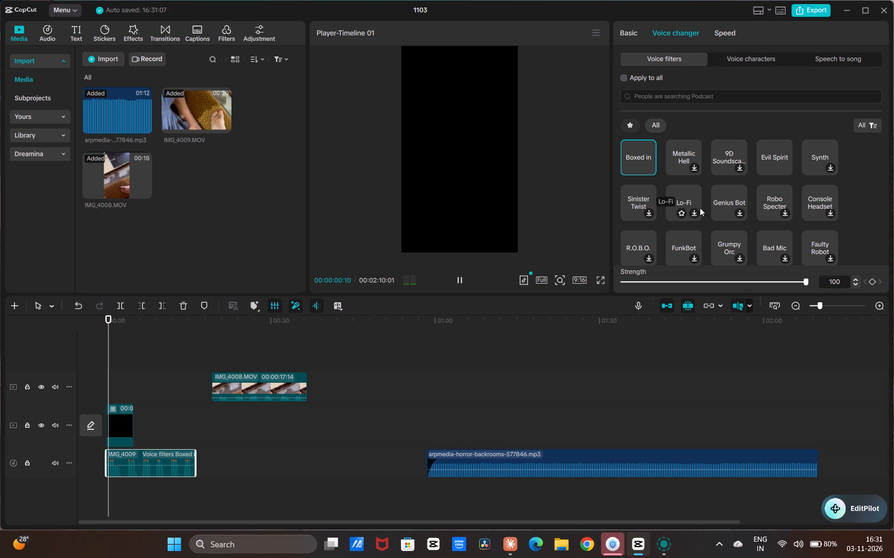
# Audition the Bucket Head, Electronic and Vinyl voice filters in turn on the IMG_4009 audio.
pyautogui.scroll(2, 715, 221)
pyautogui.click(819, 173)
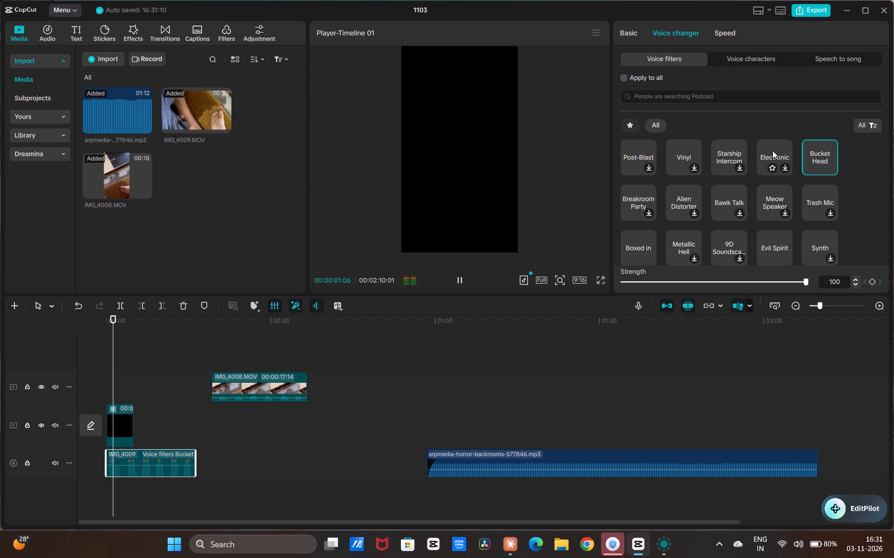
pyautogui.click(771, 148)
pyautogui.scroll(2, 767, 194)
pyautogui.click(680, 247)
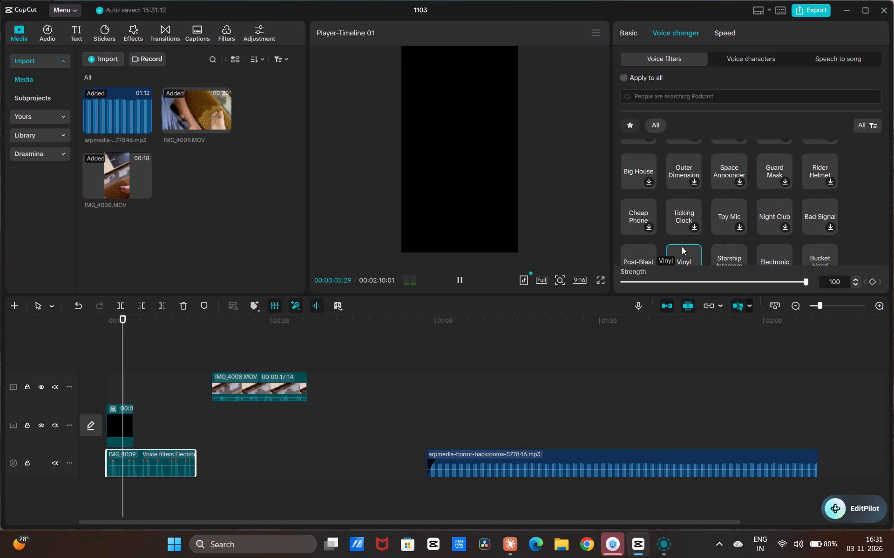
# Apply the Deep voice filter to the IMG_4009 audio, preview it, and return the playhead to the start.
pyautogui.scroll(3, 651, 229)
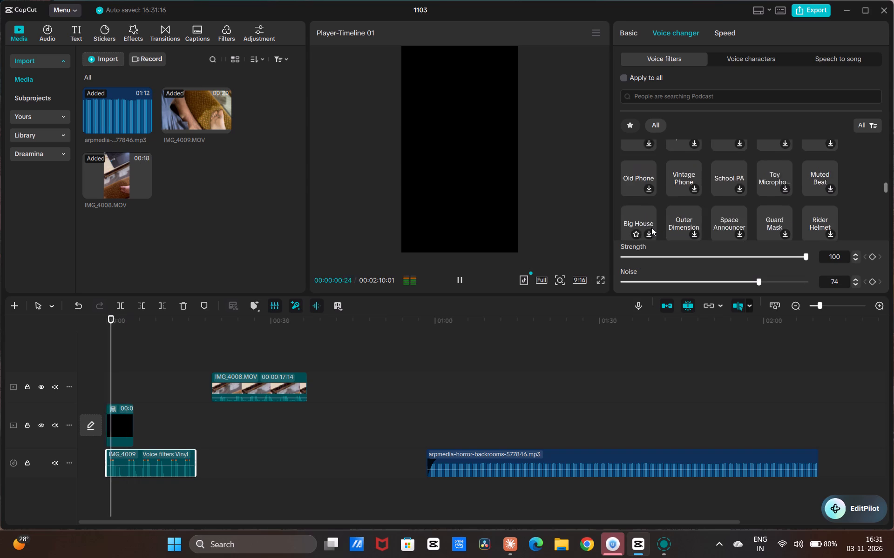
pyautogui.scroll(2, 651, 227)
pyautogui.click(639, 192)
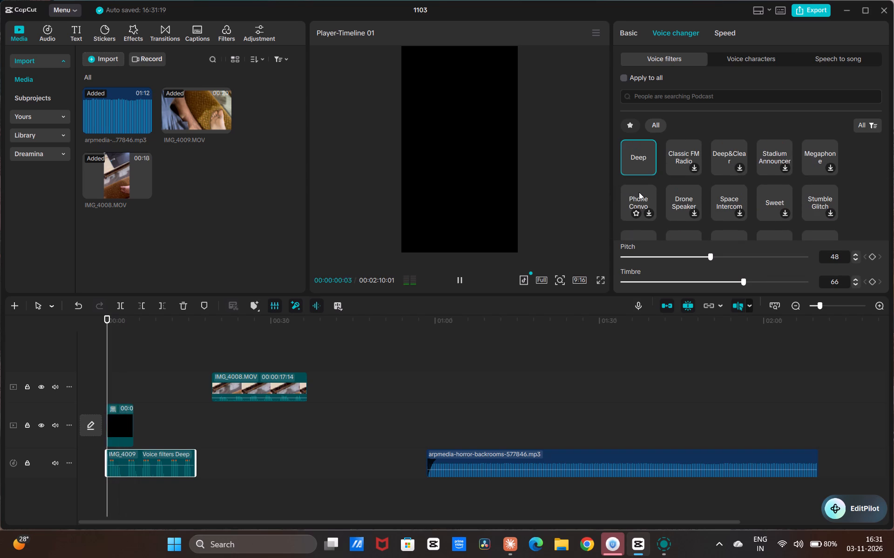
pyautogui.scroll(2, 664, 187)
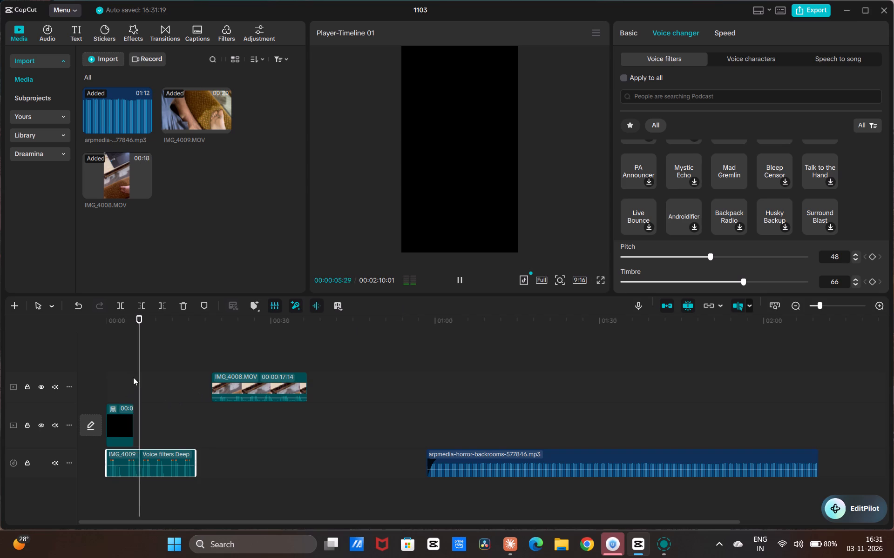
pyautogui.moveTo(139, 372); pyautogui.dragTo(195, 376)
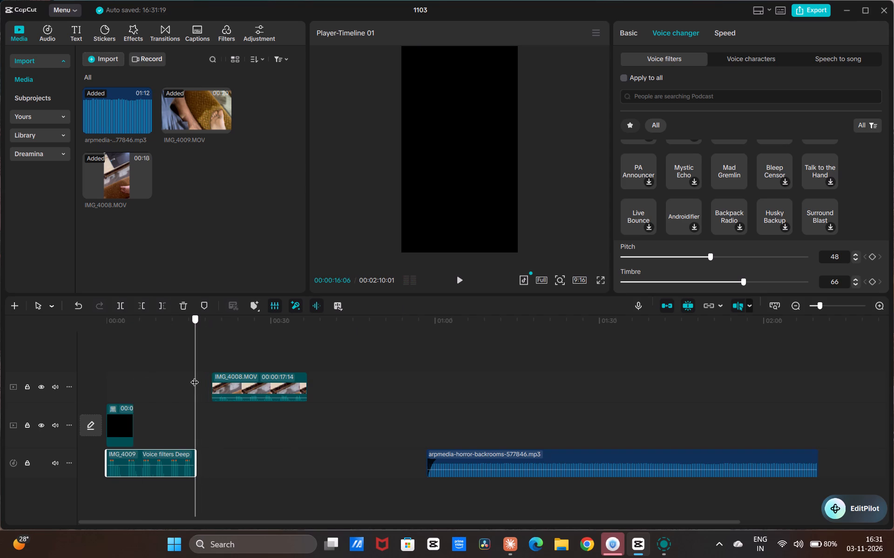
pyautogui.moveTo(195, 376); pyautogui.dragTo(90, 414)
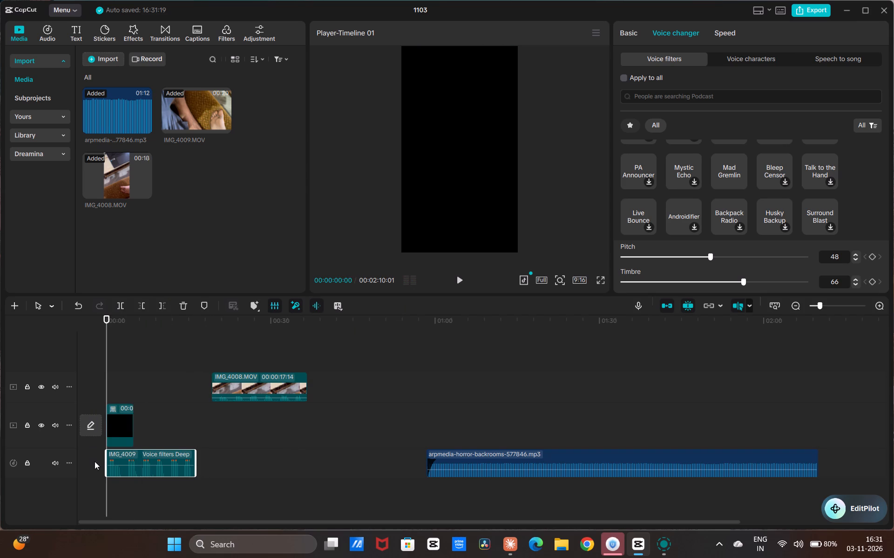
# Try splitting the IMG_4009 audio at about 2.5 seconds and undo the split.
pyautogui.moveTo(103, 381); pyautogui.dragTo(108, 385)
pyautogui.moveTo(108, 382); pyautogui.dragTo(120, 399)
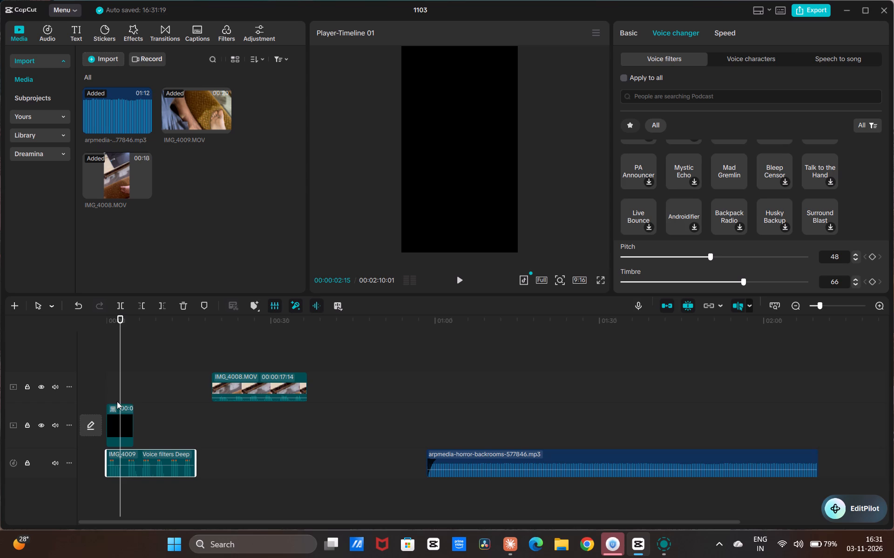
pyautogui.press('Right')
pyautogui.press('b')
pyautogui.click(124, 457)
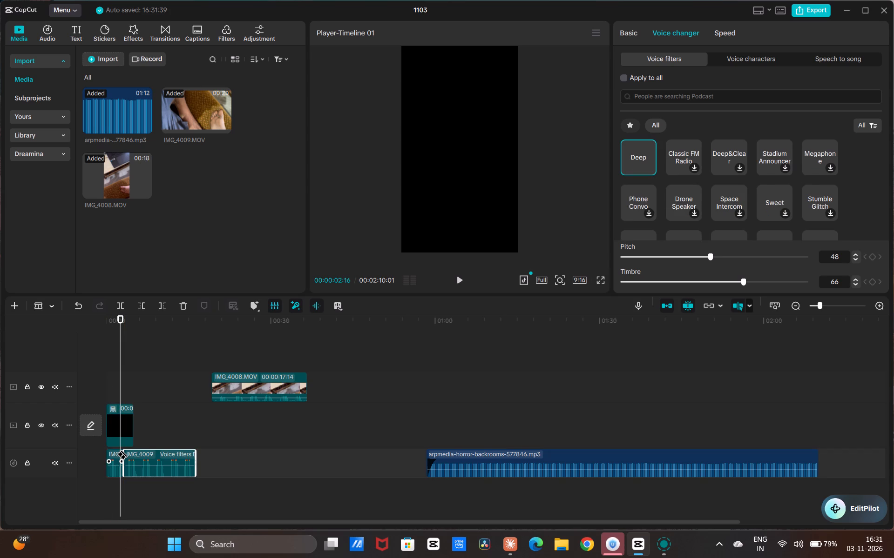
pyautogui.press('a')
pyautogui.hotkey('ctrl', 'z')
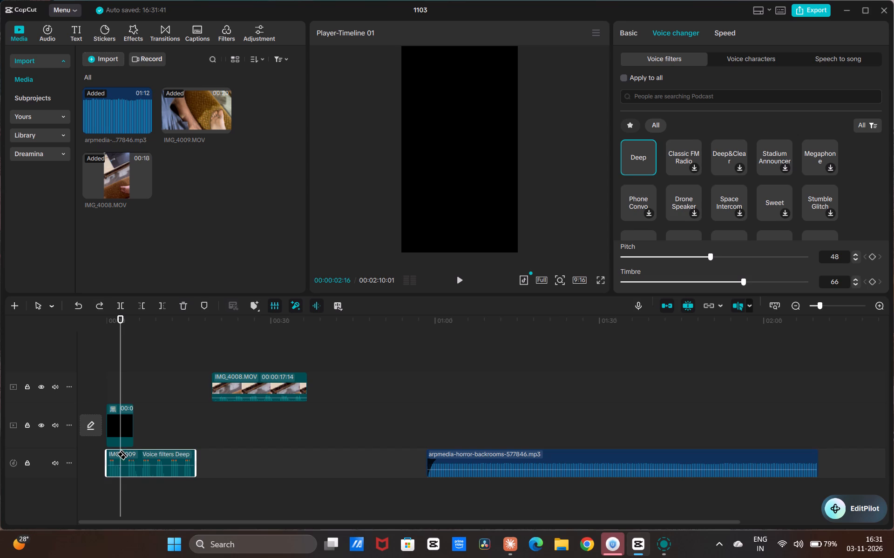
# Split the IMG_4009 audio at about 2.5, 3.7 and 5.8 seconds, around the quiet gaps in its waveform.
pyautogui.press('b')
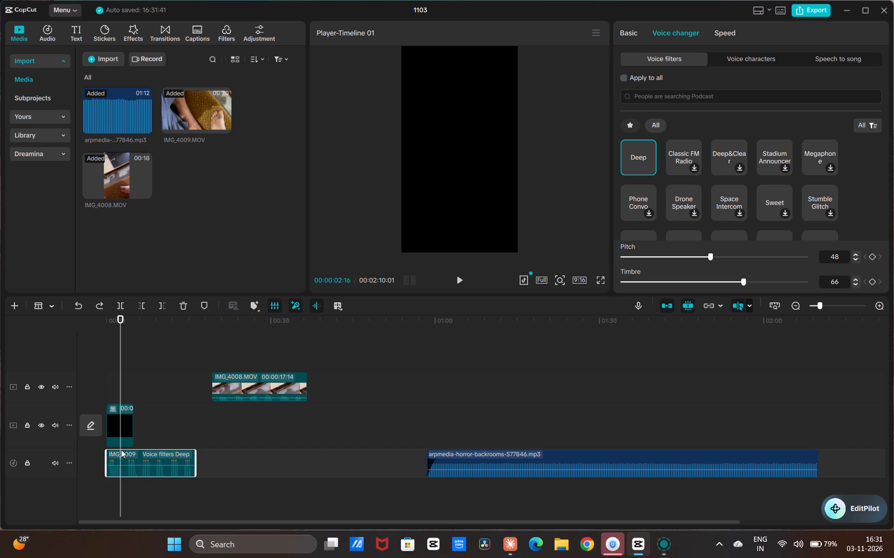
pyautogui.click(122, 455)
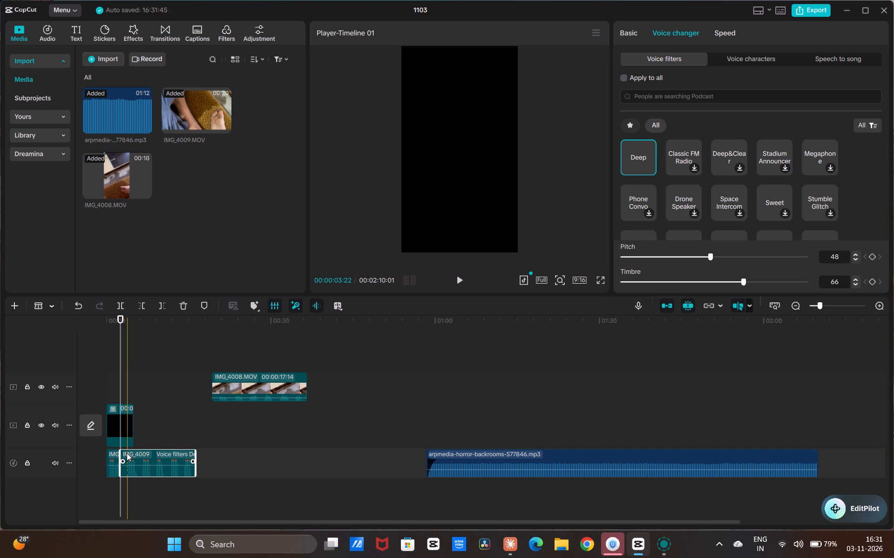
pyautogui.click(127, 453)
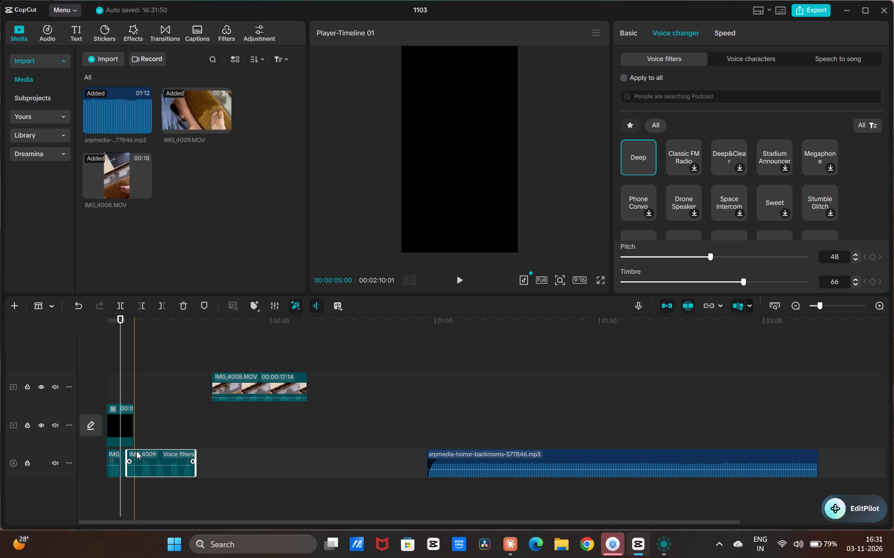
pyautogui.click(138, 451)
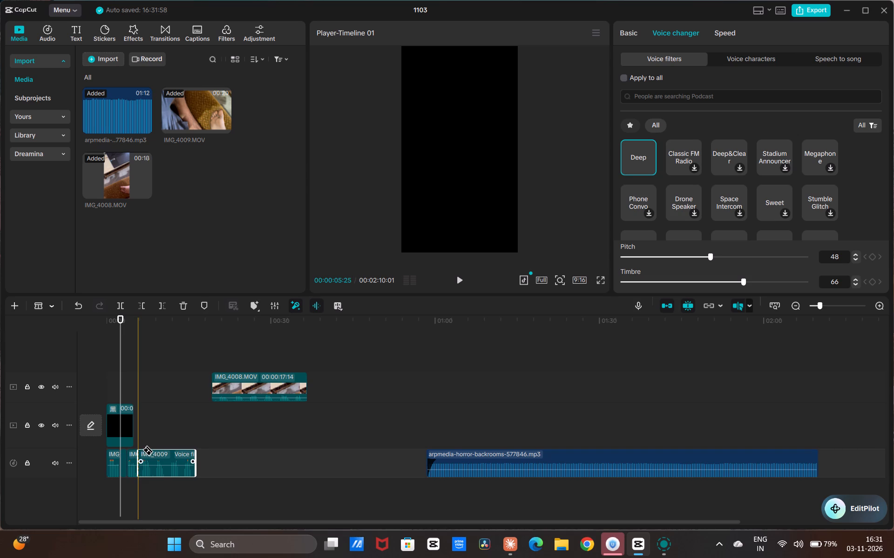
pyautogui.click(142, 449)
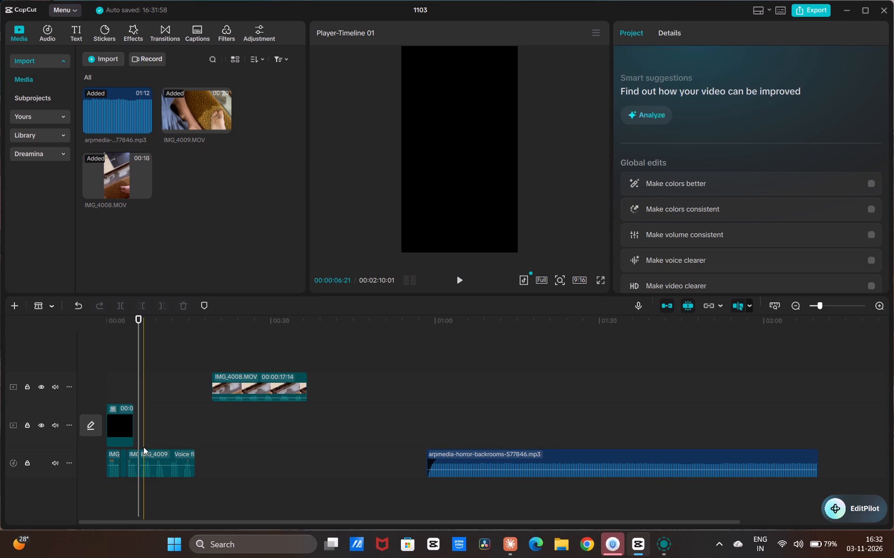
# Split the IMG_4009 audio at about 6.4, 7.7 and 8.8 seconds, where the spoken parts start and end.
pyautogui.moveTo(820, 306); pyautogui.dragTo(833, 303)
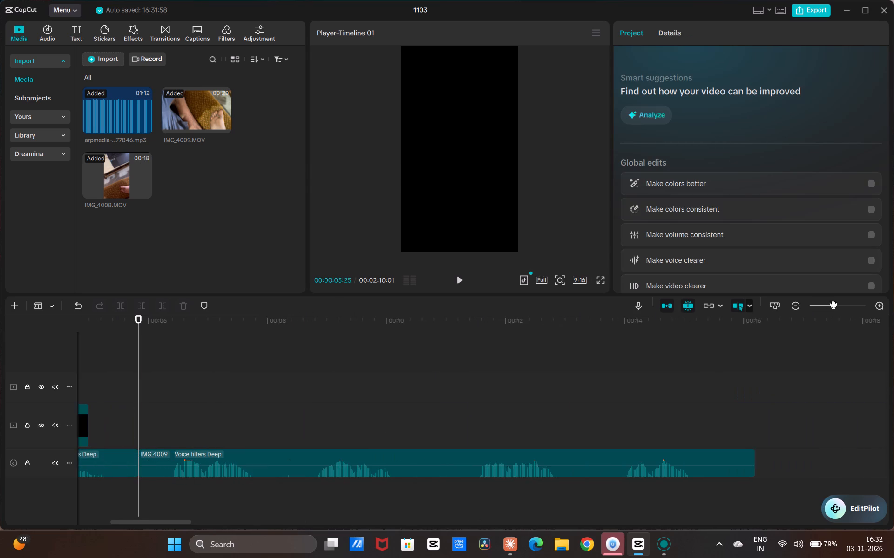
pyautogui.moveTo(833, 303); pyautogui.dragTo(841, 311)
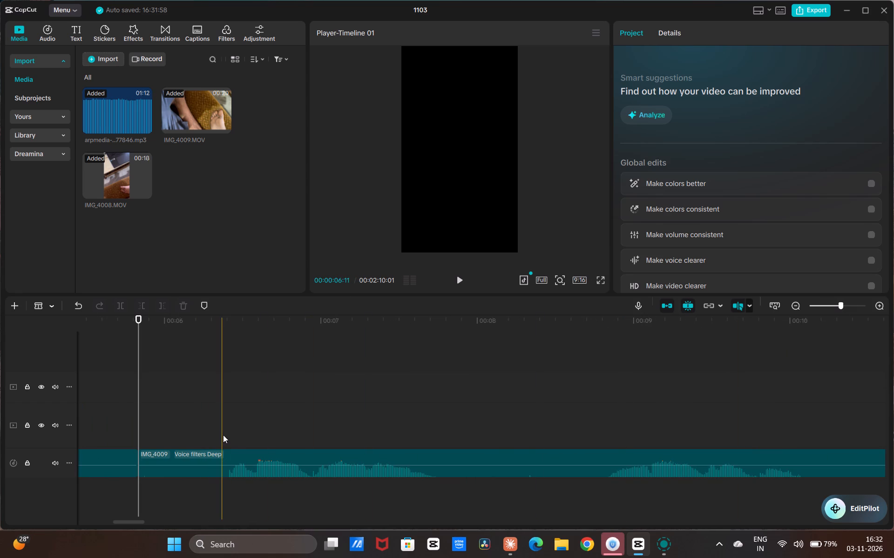
pyautogui.click(227, 455)
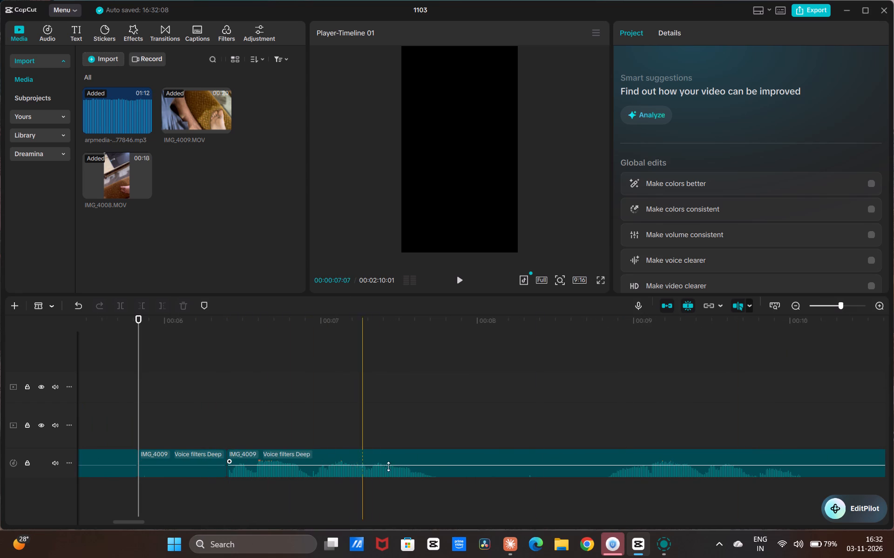
pyautogui.click(428, 465)
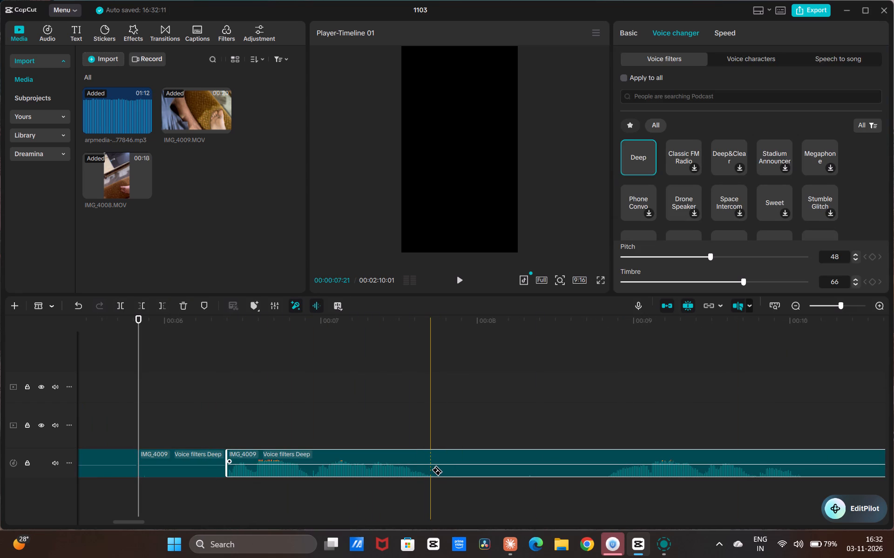
pyautogui.click(431, 470)
pyautogui.click(610, 472)
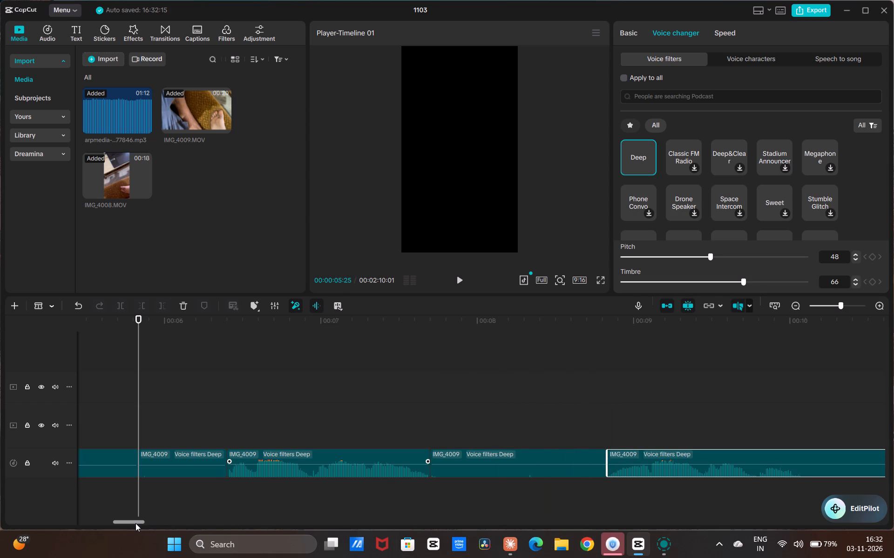
# Split the rest of the IMG_4009 audio around its spoken parts at about 10, 11.6, 12.8, 14 and 15.1 seconds.
pyautogui.moveTo(135, 523); pyautogui.dragTo(148, 520)
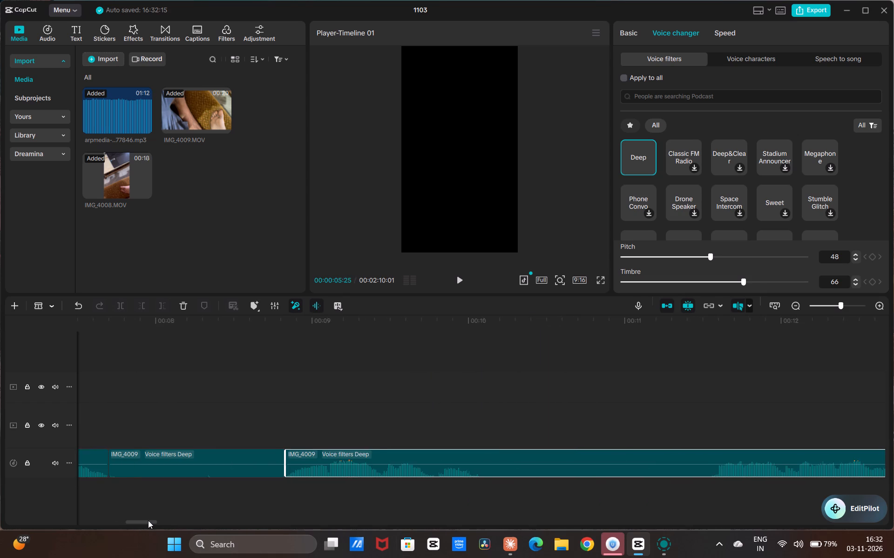
pyautogui.moveTo(148, 520); pyautogui.dragTo(148, 519)
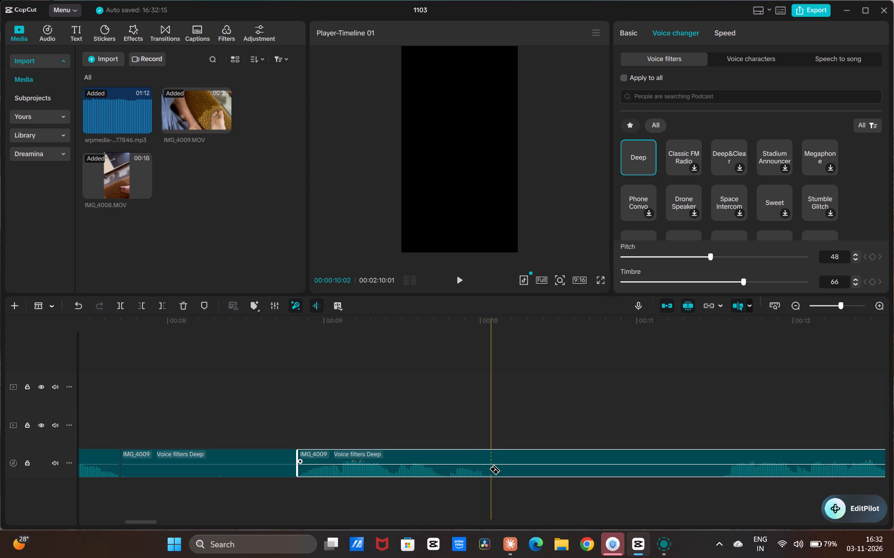
pyautogui.click(486, 470)
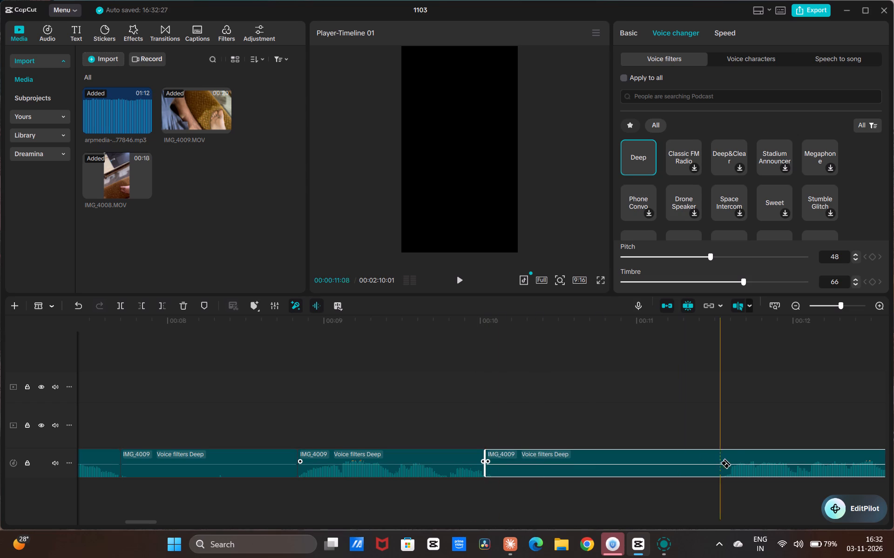
pyautogui.click(727, 471)
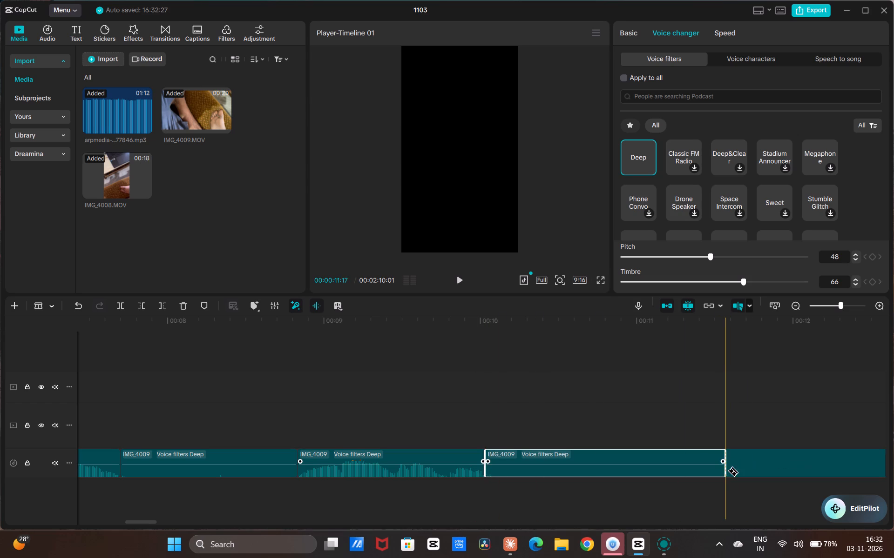
pyautogui.moveTo(161, 525); pyautogui.dragTo(165, 517)
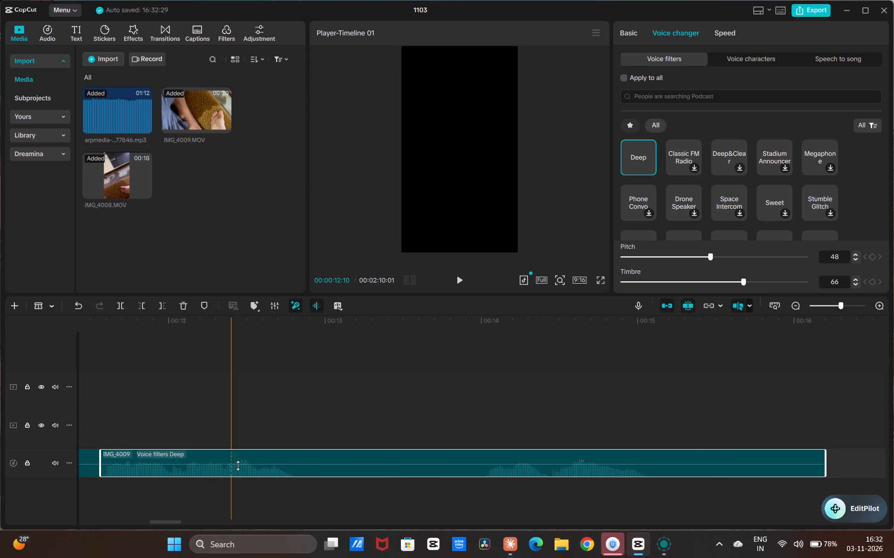
pyautogui.click(286, 471)
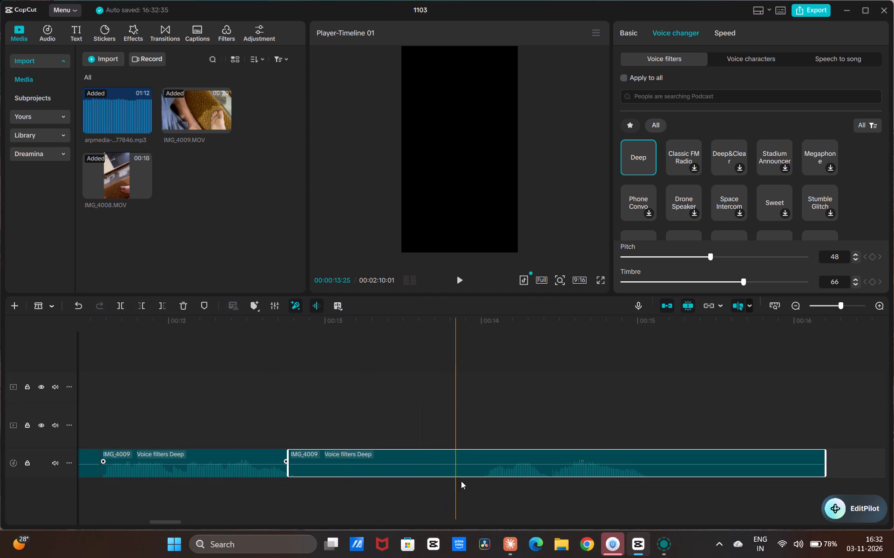
pyautogui.click(488, 469)
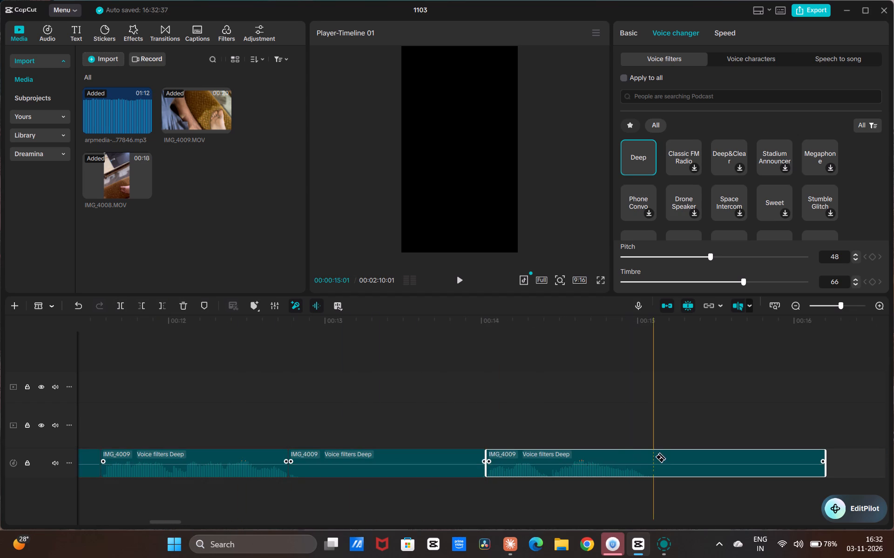
pyautogui.click(647, 474)
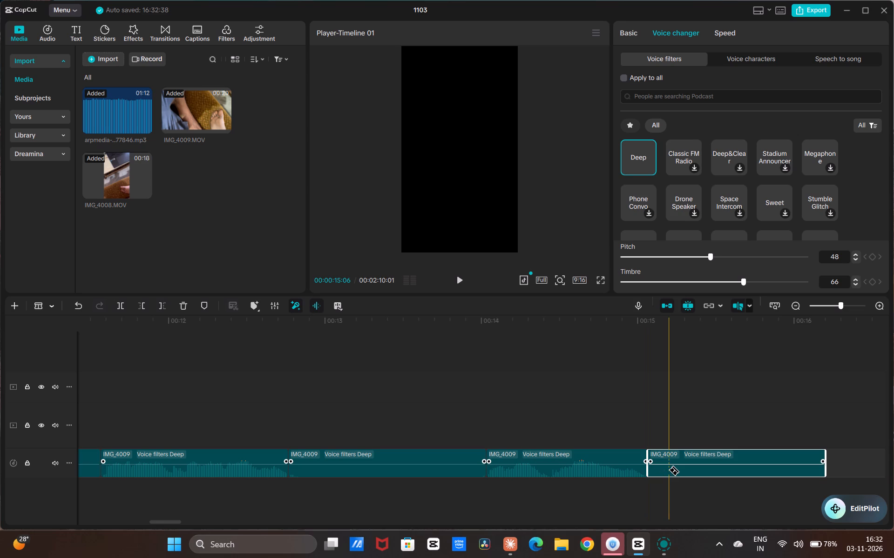
# Delete the silent IMG_4009 audio segments after about 15.1 seconds and between about 12.8 and 14 seconds.
pyautogui.press('BackSpace')
pyautogui.click(373, 470)
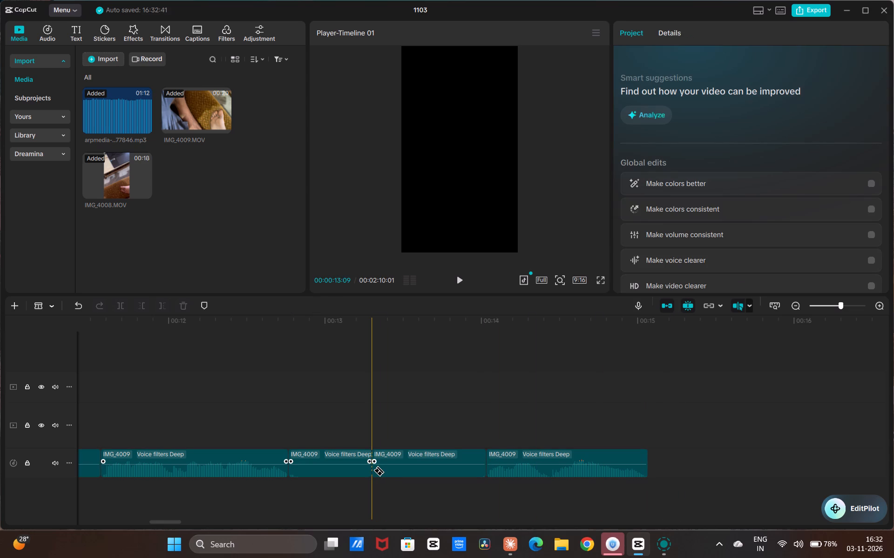
pyautogui.hotkey('ctrl', 'z')
pyautogui.press('a')
pyautogui.click(374, 467)
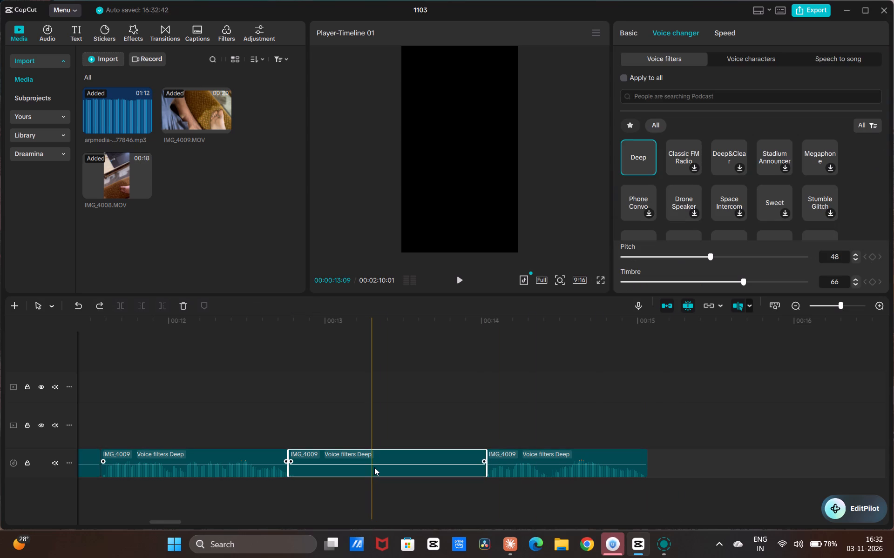
pyautogui.press('BackSpace')
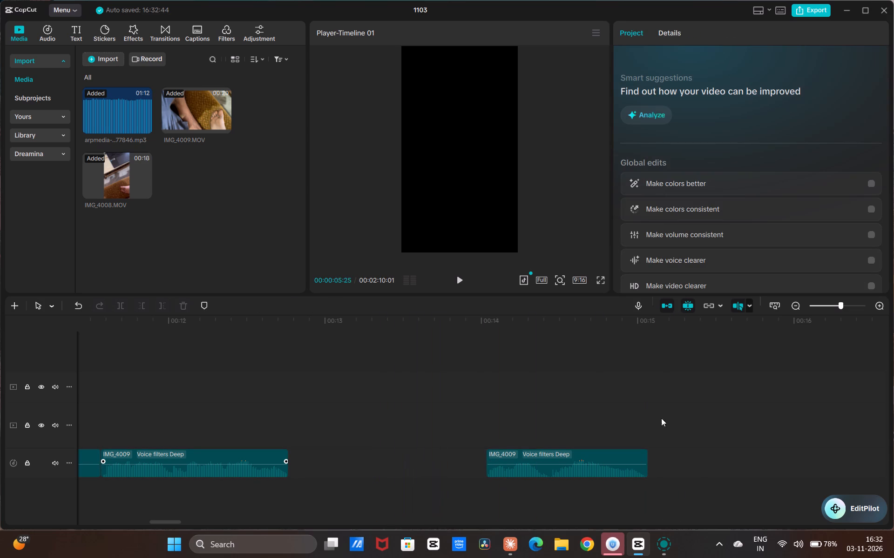
# Delete the silent IMG_4009 audio segments at about 2.5–3.7, 5.8–6.4, 7.7–8.8 and 10–11.6 seconds.
pyautogui.moveTo(841, 307); pyautogui.dragTo(840, 309)
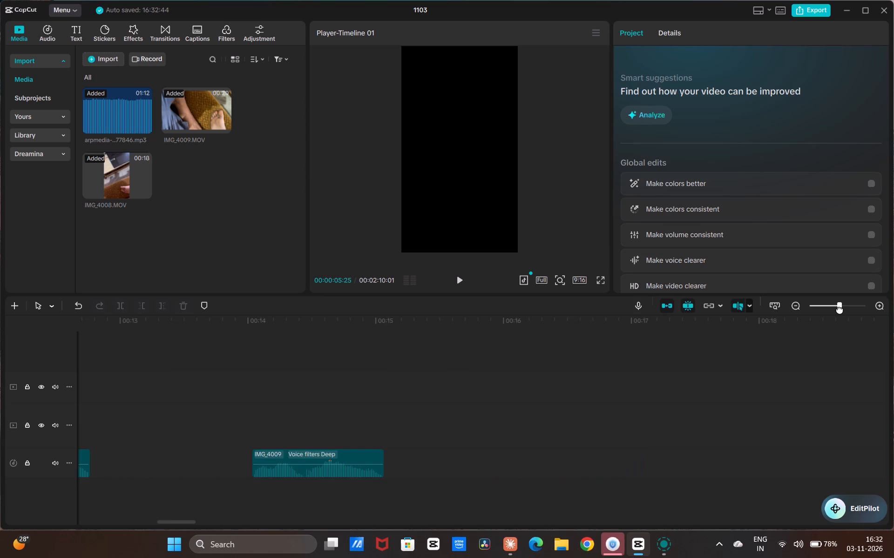
pyautogui.moveTo(840, 309); pyautogui.dragTo(836, 315)
pyautogui.click(223, 526)
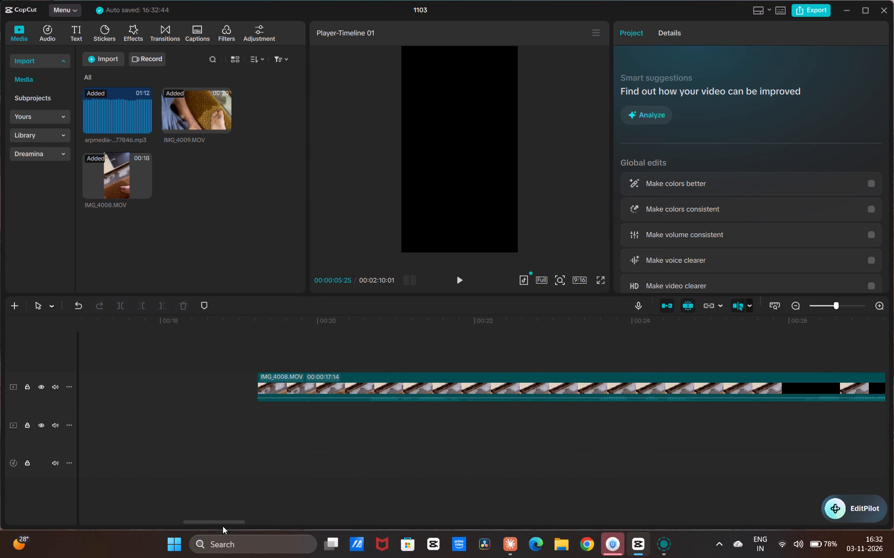
pyautogui.moveTo(226, 520); pyautogui.dragTo(132, 546)
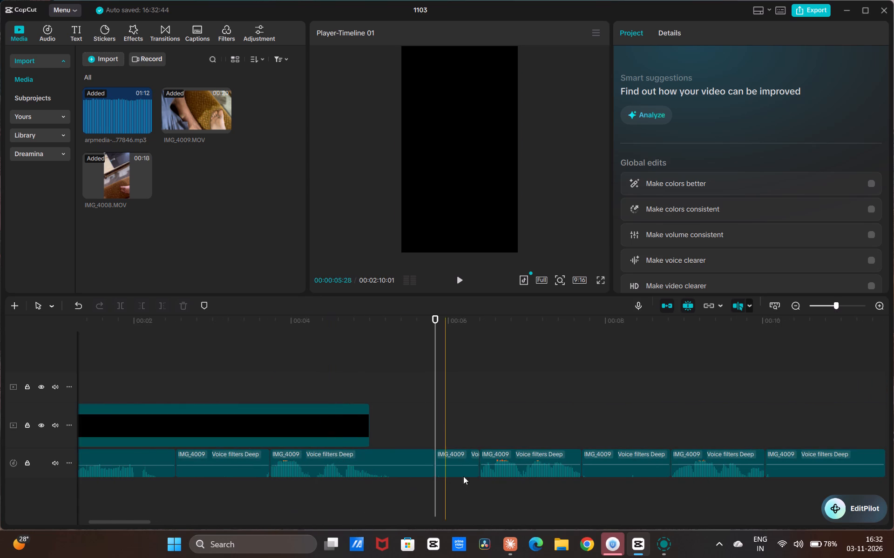
pyautogui.click(458, 465)
pyautogui.press('BackSpace')
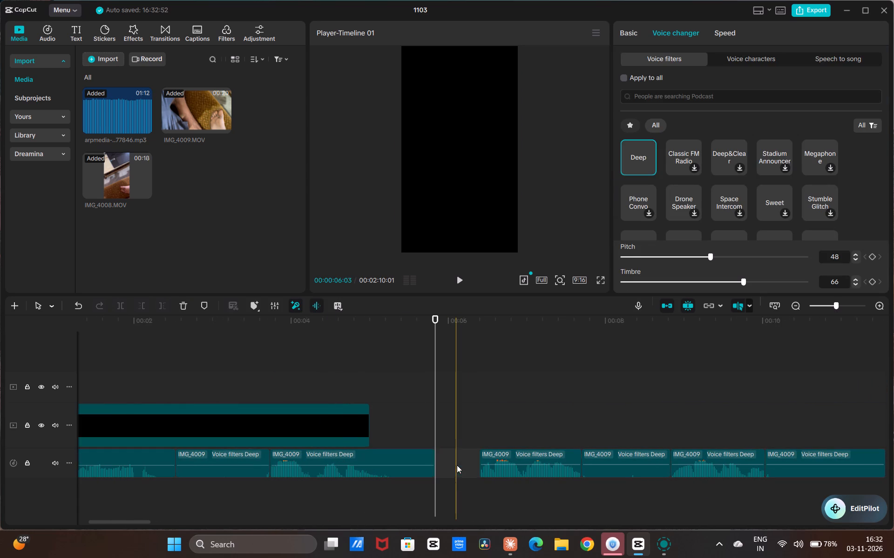
pyautogui.click(618, 463)
pyautogui.press('BackSpace')
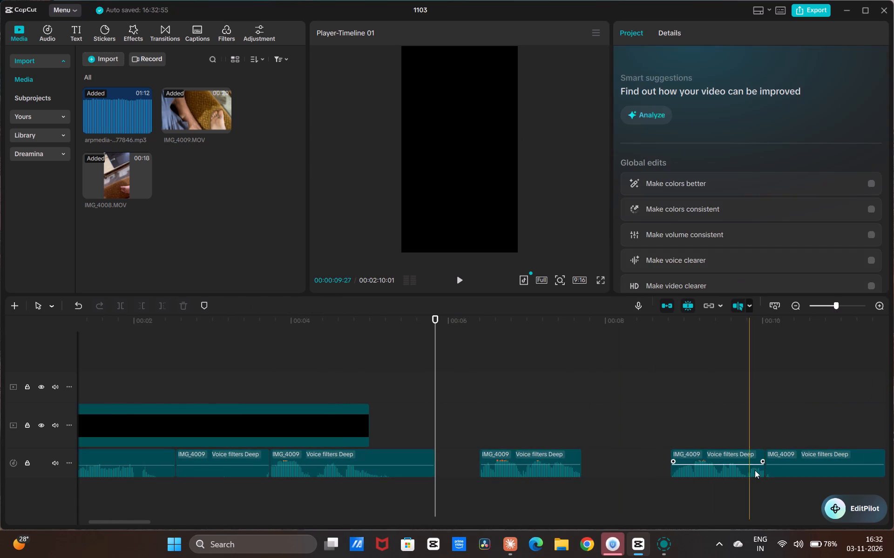
pyautogui.click(789, 454)
pyautogui.press('BackSpace')
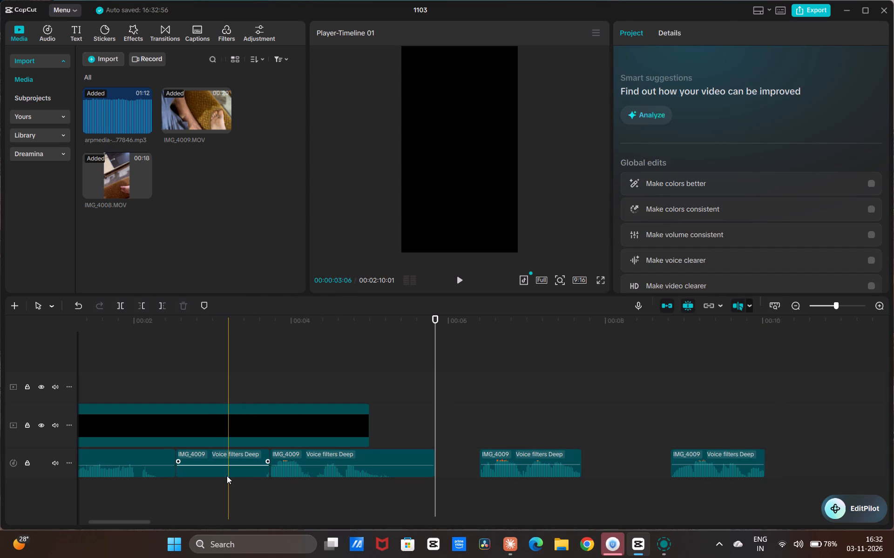
pyautogui.click(228, 475)
pyautogui.press('BackSpace')
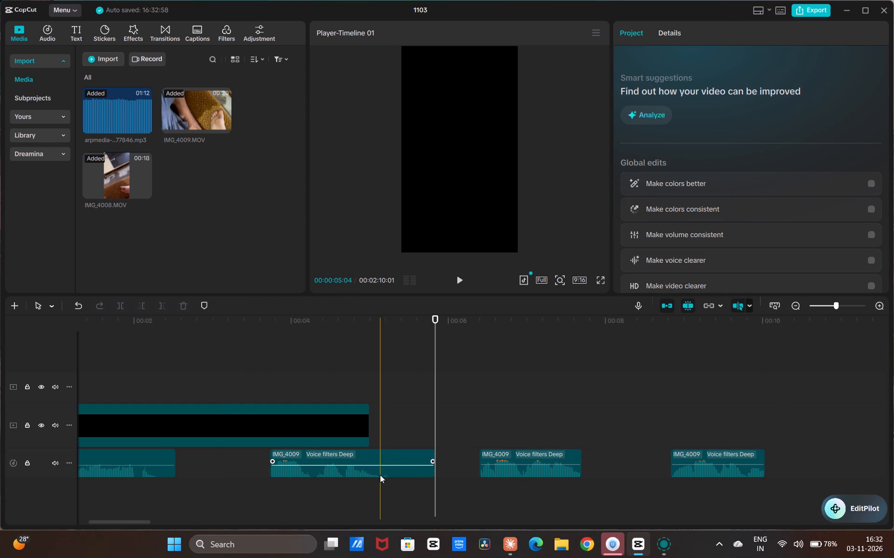
# Split the IMG_4009 audio segment at about 5.1 seconds, where its speech ends, and delete the silent remainder.
pyautogui.press('b')
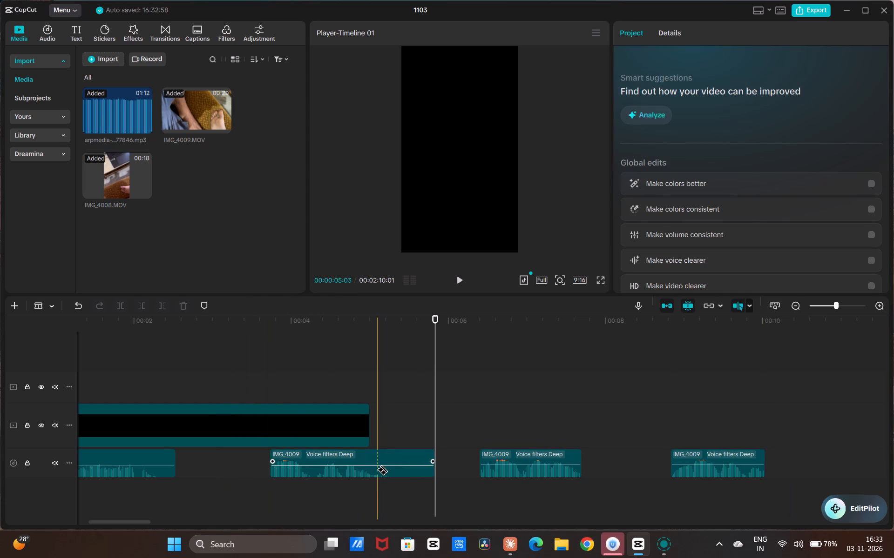
pyautogui.click(379, 470)
pyautogui.press('a')
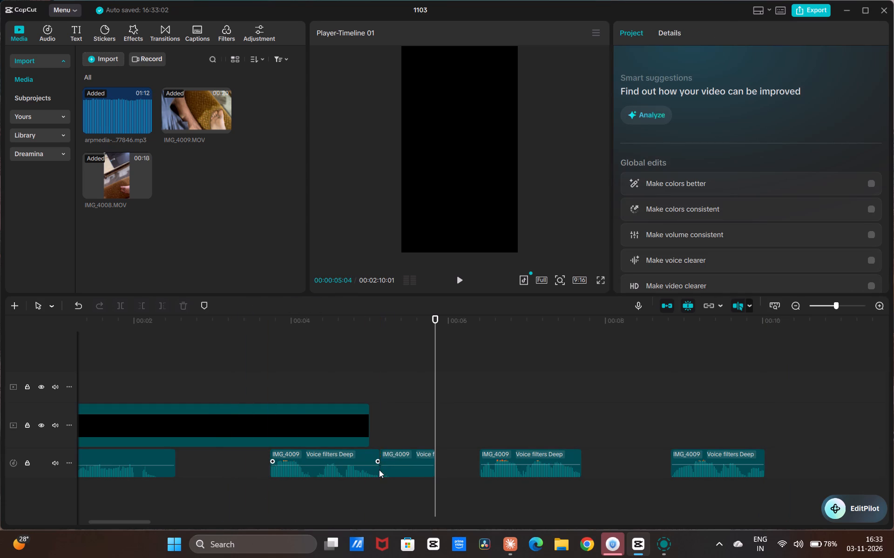
pyautogui.click(393, 466)
pyautogui.press('BackSpace')
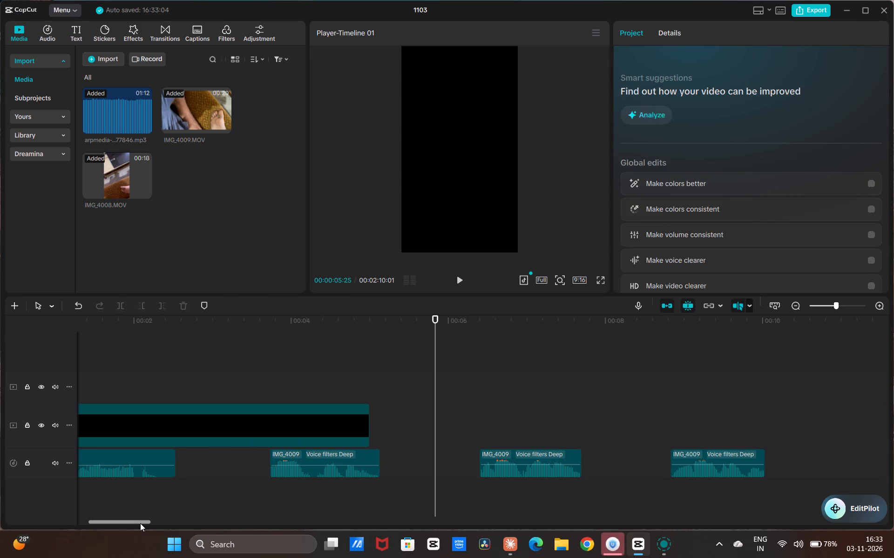
# Split the first IMG_4009 audio segment at about 0.4 seconds and delete the quiet part before the speech.
pyautogui.moveTo(140, 523); pyautogui.dragTo(91, 527)
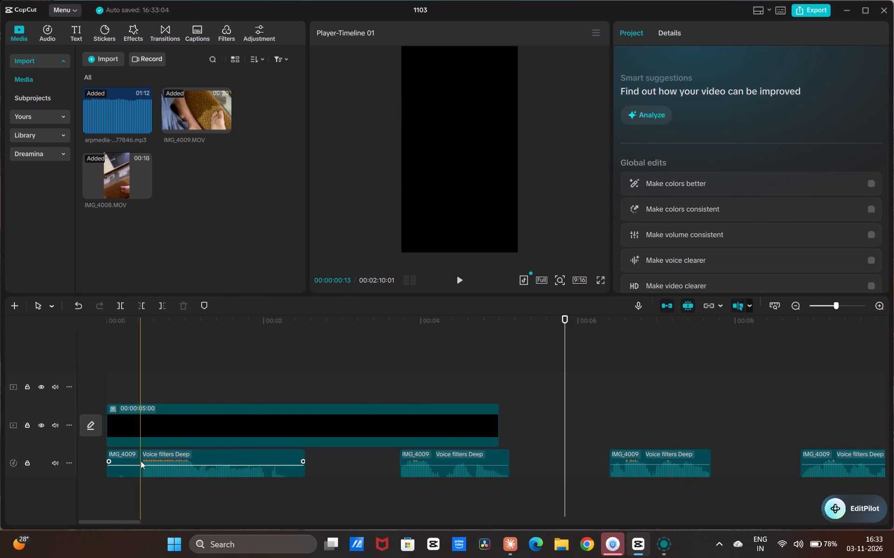
pyautogui.press('b')
pyautogui.click(141, 461)
pyautogui.press('a')
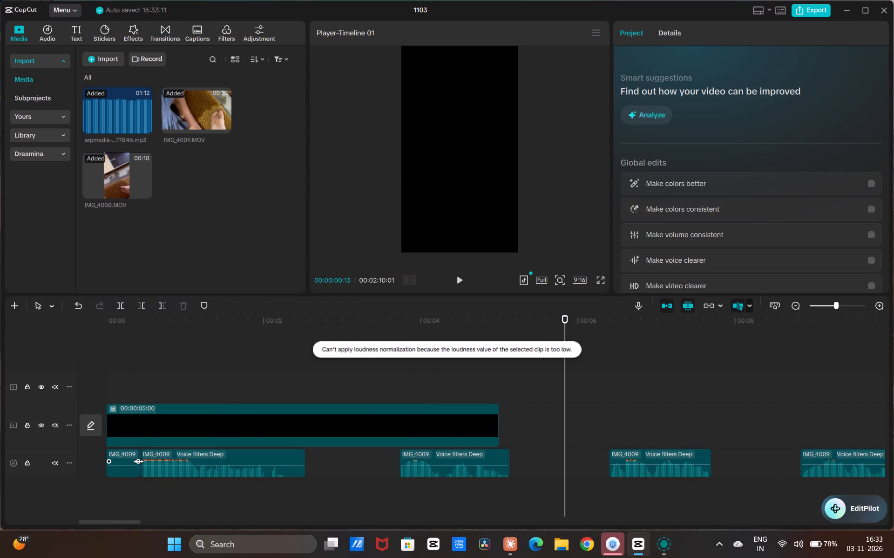
pyautogui.click(132, 464)
pyautogui.press('BackSpace')
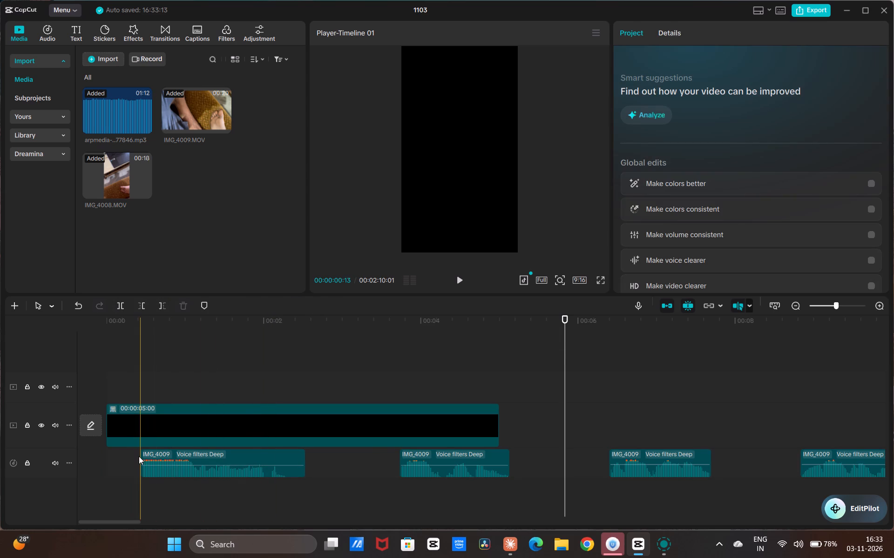
# Move the first four IMG_4009 audio segments back to back, starting at 00:00, with no gaps between them.
pyautogui.moveTo(183, 452); pyautogui.dragTo(151, 453)
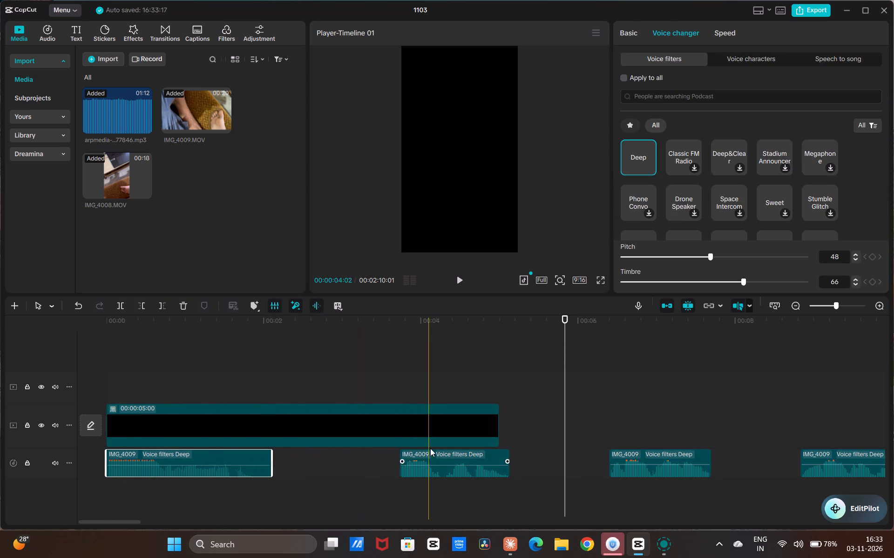
pyautogui.moveTo(430, 448); pyautogui.dragTo(301, 453)
pyautogui.click(313, 455)
pyautogui.moveTo(439, 458); pyautogui.dragTo(433, 458)
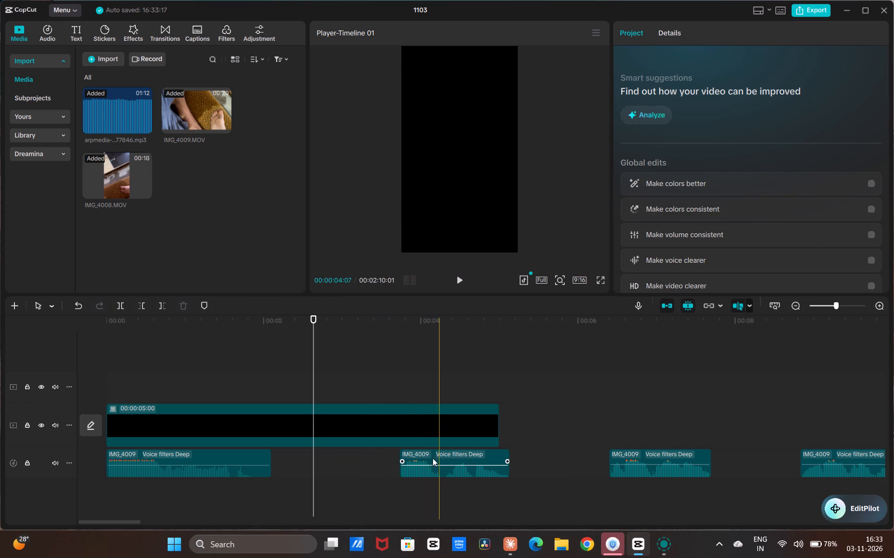
pyautogui.moveTo(433, 458); pyautogui.dragTo(311, 458)
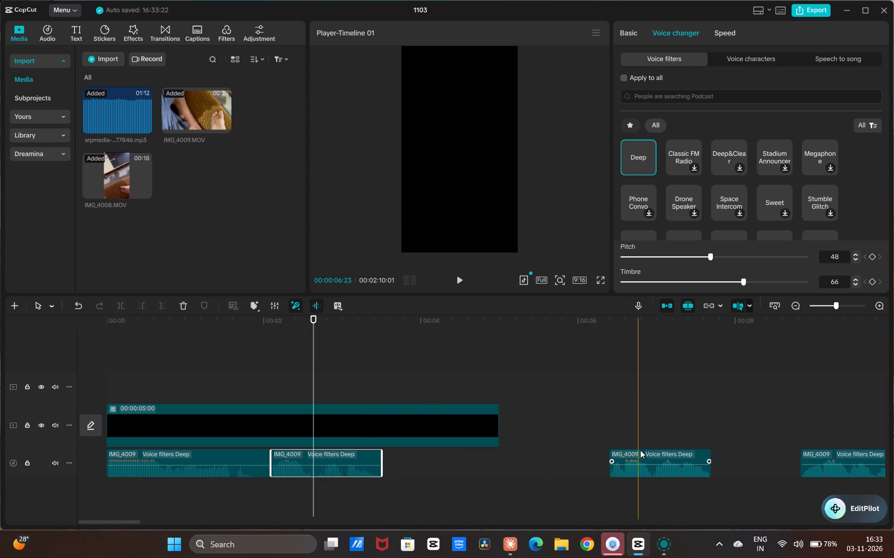
pyautogui.moveTo(640, 450); pyautogui.dragTo(415, 457)
pyautogui.moveTo(825, 455); pyautogui.dragTo(697, 474)
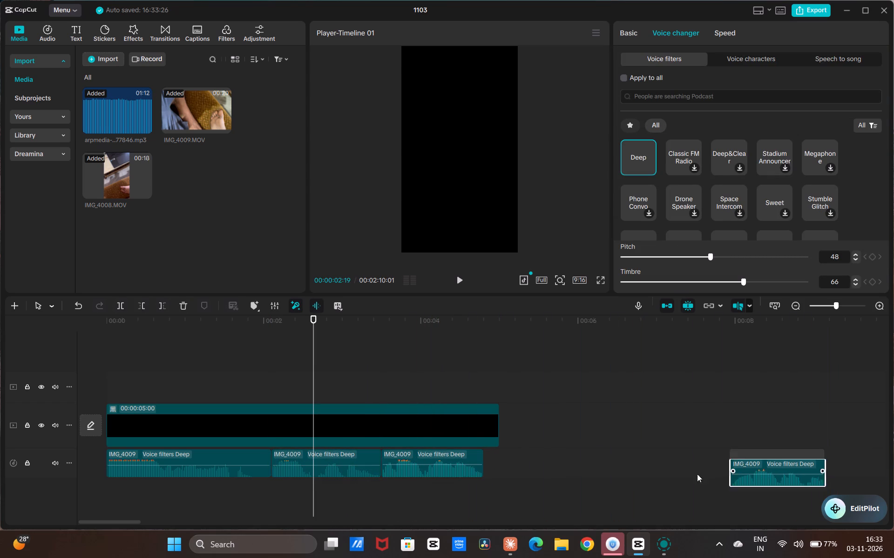
pyautogui.moveTo(697, 474); pyautogui.dragTo(508, 463)
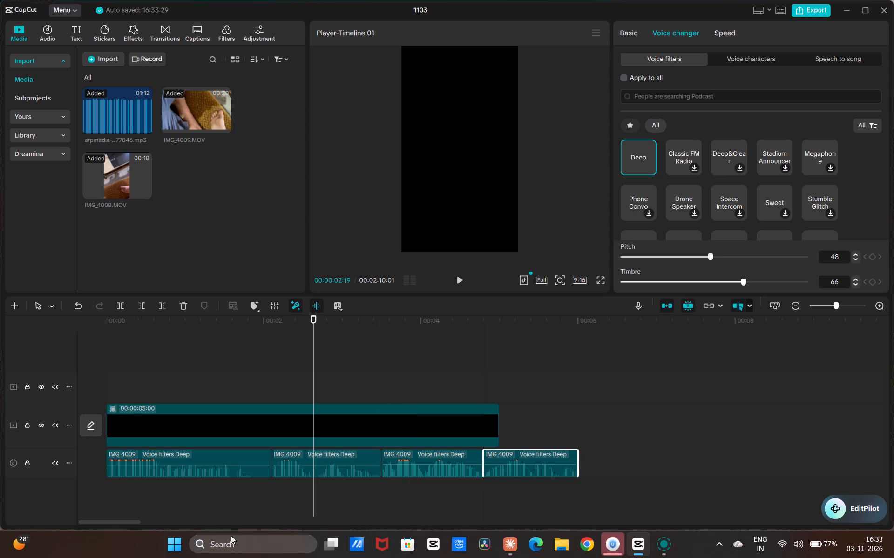
# Move the last two IMG_4009 audio segments, at about 11.6 and 14 seconds, directly behind the joined segments.
pyautogui.moveTo(133, 524); pyautogui.dragTo(206, 525)
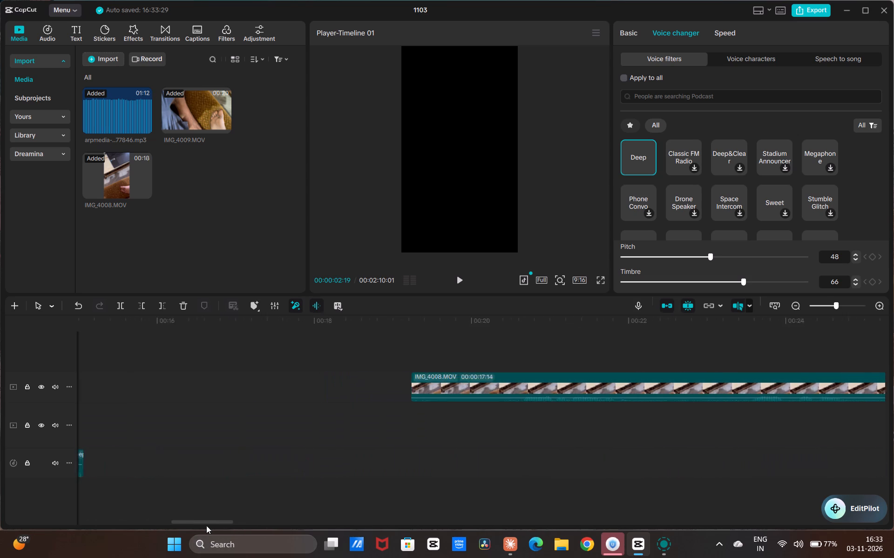
pyautogui.moveTo(206, 525); pyautogui.dragTo(170, 525)
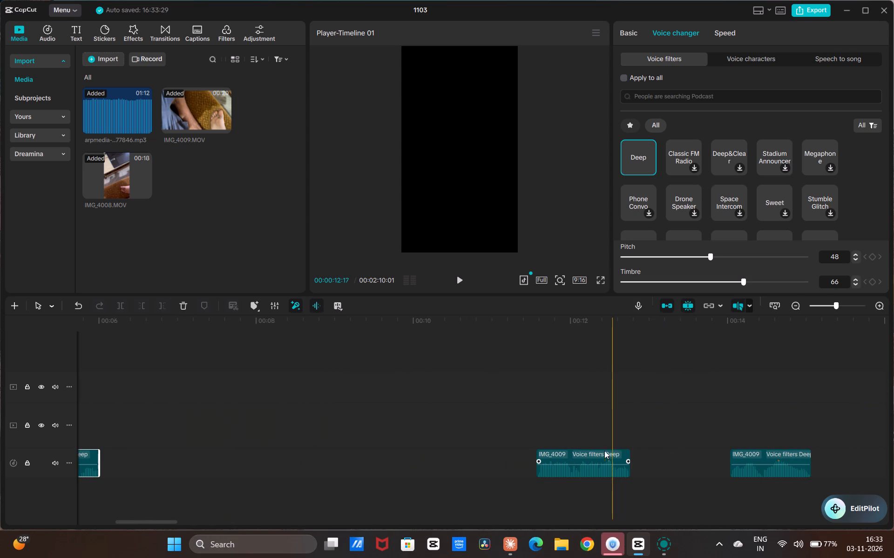
pyautogui.moveTo(601, 451); pyautogui.dragTo(178, 450)
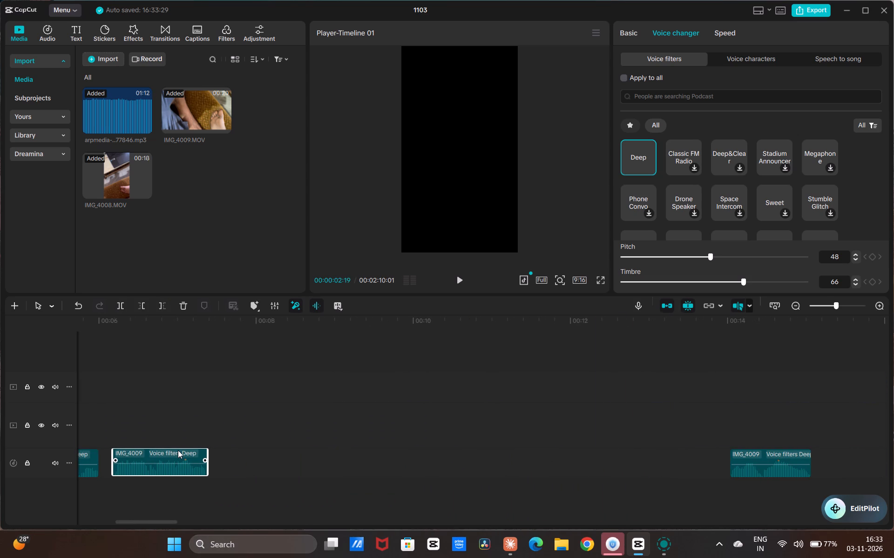
pyautogui.moveTo(178, 450); pyautogui.dragTo(167, 452)
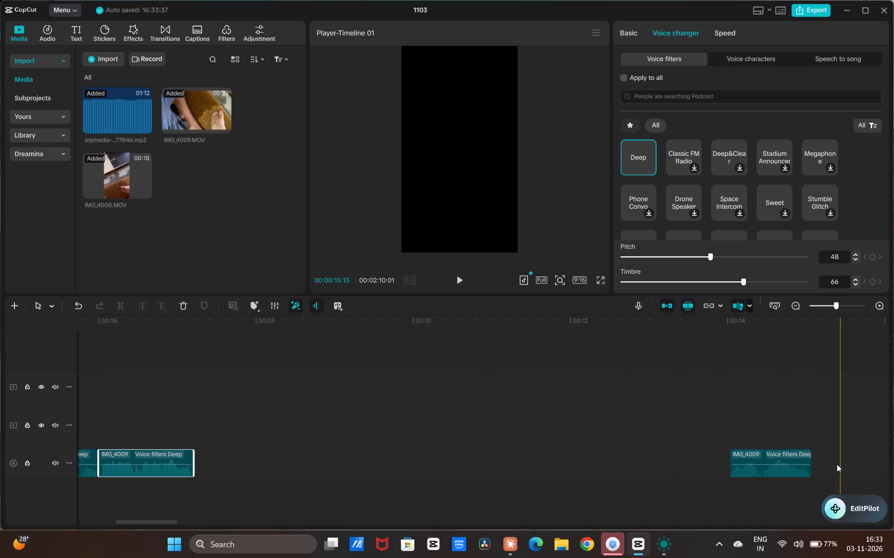
pyautogui.moveTo(792, 457); pyautogui.dragTo(264, 458)
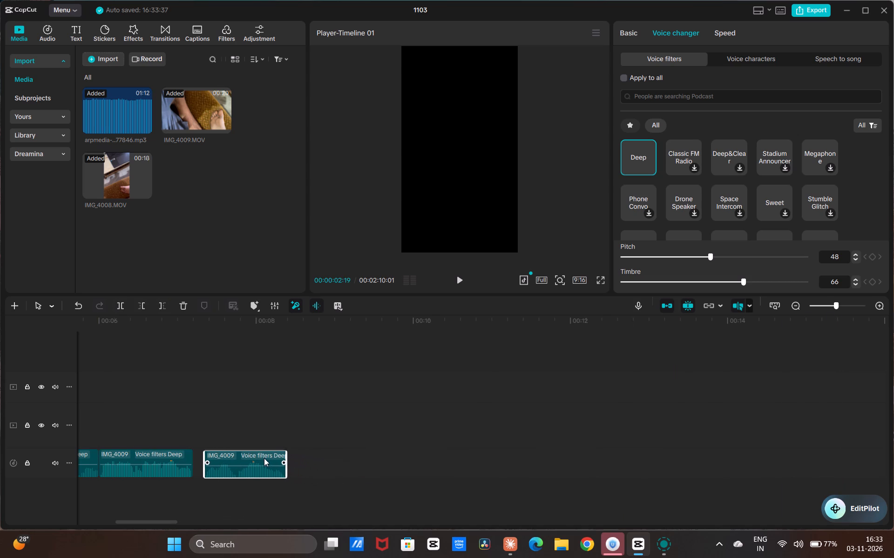
pyautogui.moveTo(264, 458); pyautogui.dragTo(251, 460)
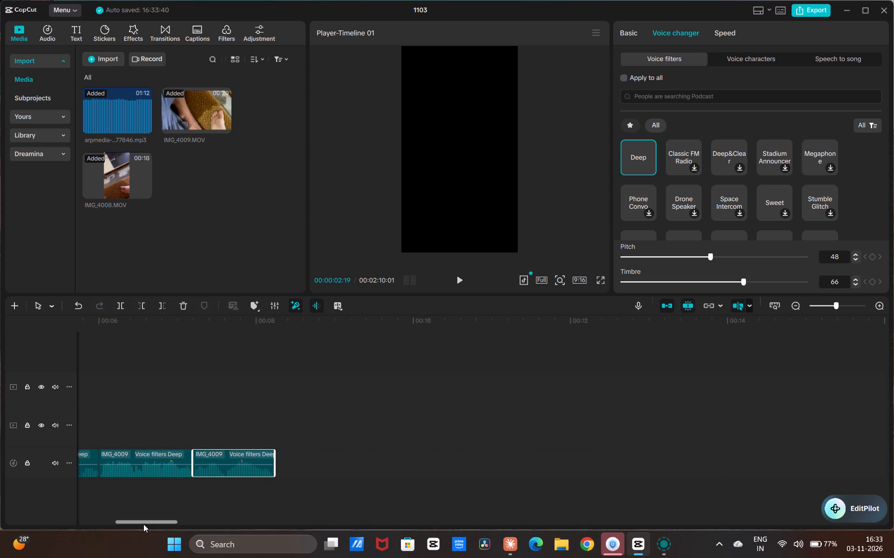
# Play the timeline from the start to check the joined IMG_4009 voice segments.
pyautogui.moveTo(143, 524); pyautogui.dragTo(0, 557)
pyautogui.click(105, 384)
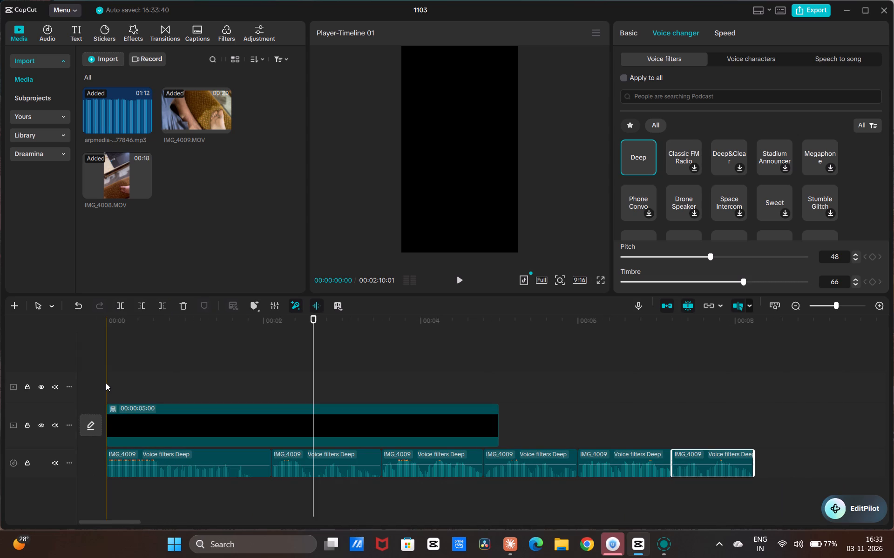
pyautogui.doubleClick(110, 379)
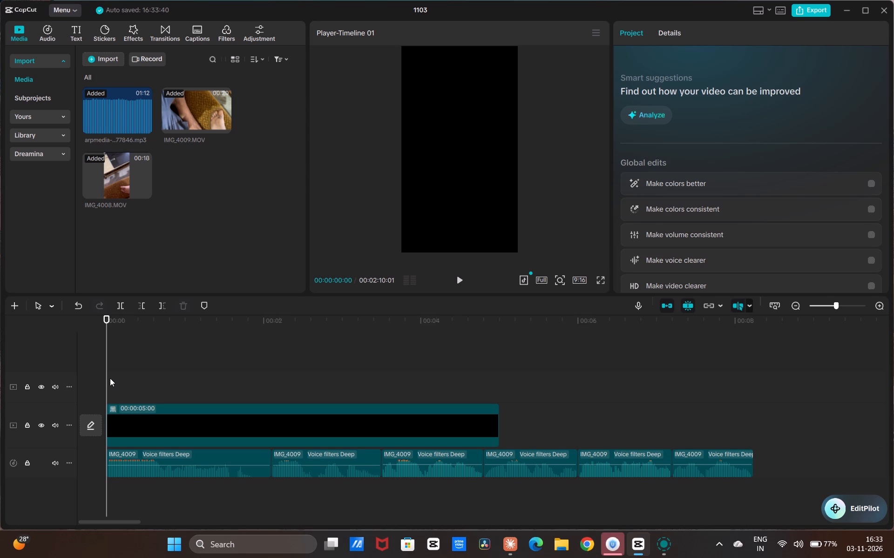
pyautogui.press('space')
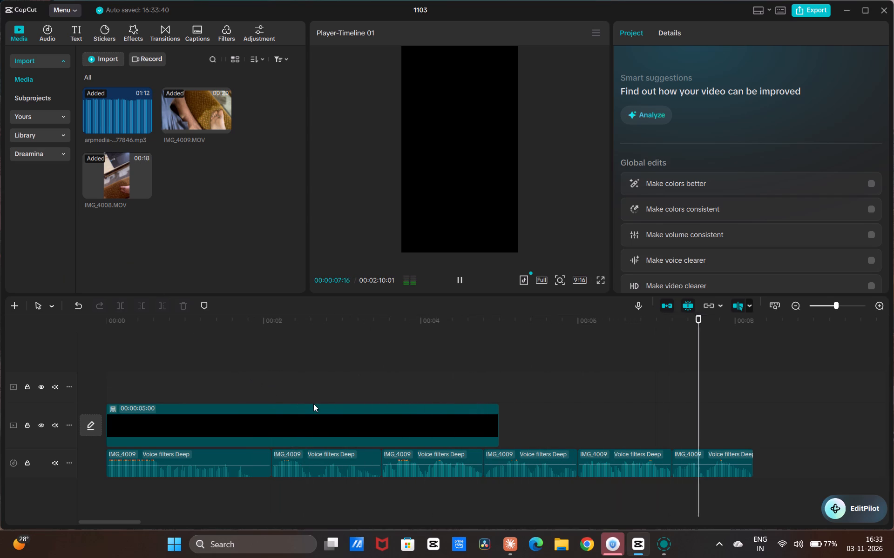
pyautogui.press('space')
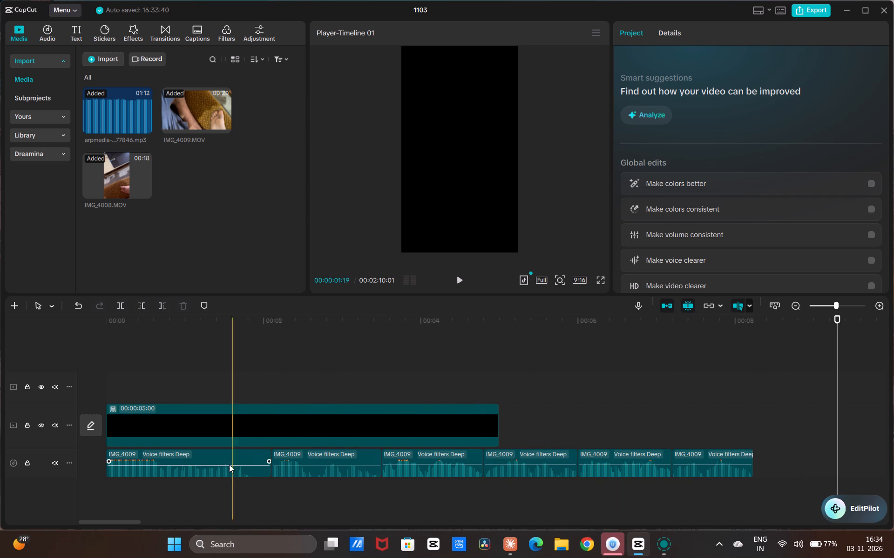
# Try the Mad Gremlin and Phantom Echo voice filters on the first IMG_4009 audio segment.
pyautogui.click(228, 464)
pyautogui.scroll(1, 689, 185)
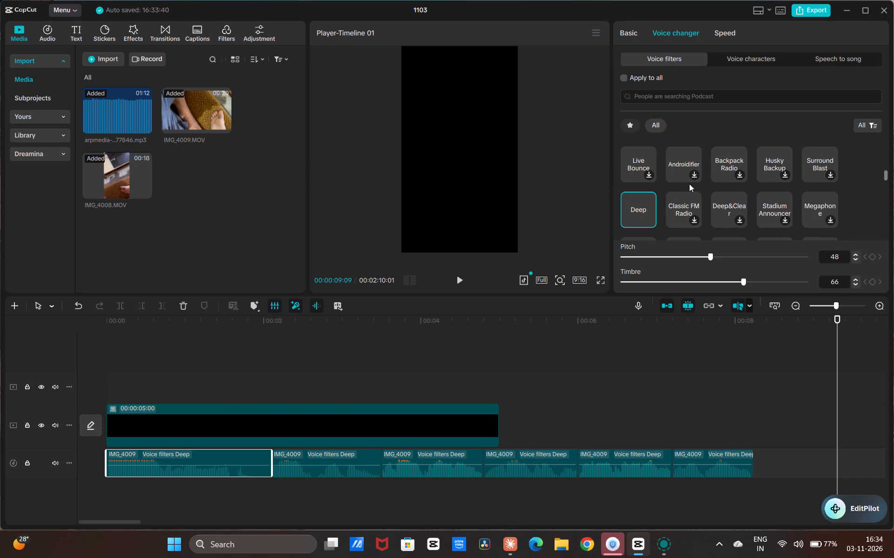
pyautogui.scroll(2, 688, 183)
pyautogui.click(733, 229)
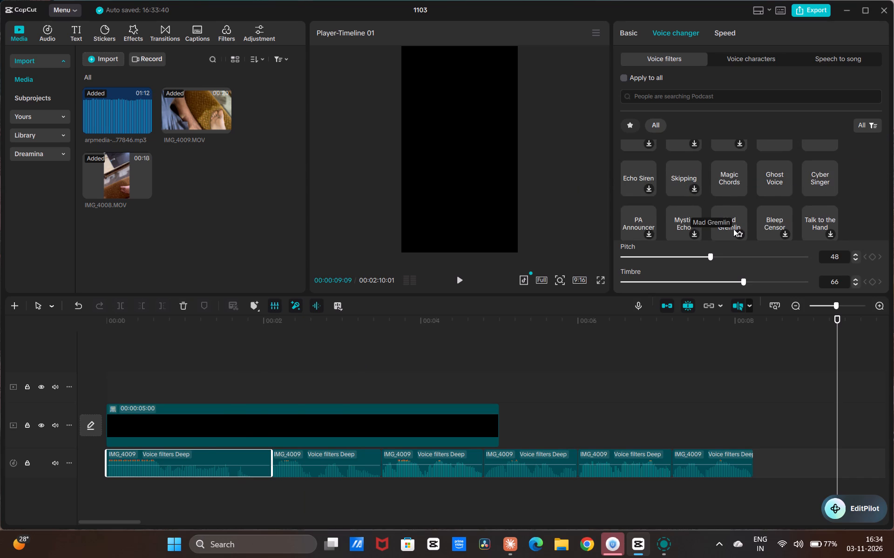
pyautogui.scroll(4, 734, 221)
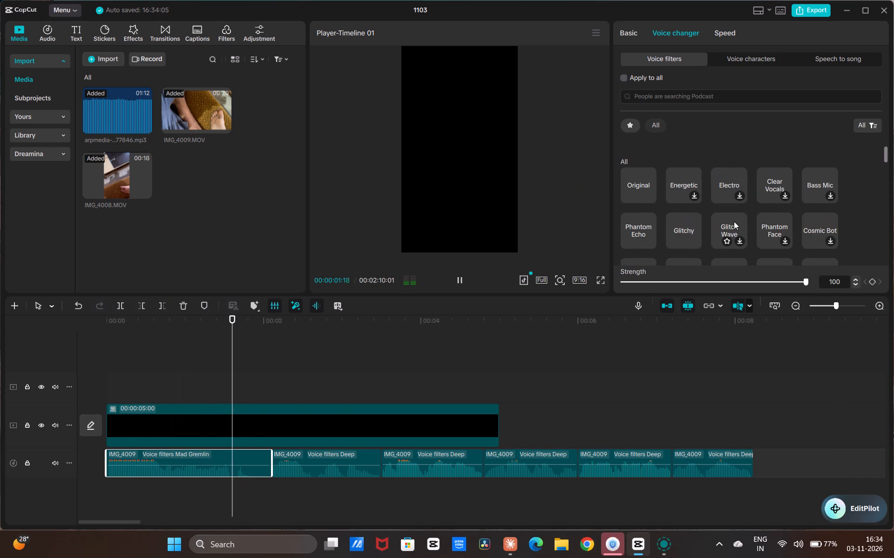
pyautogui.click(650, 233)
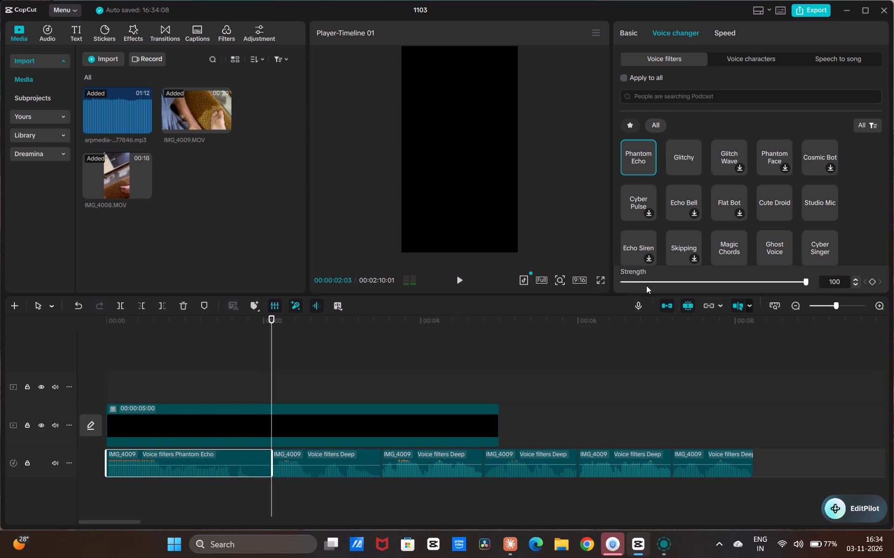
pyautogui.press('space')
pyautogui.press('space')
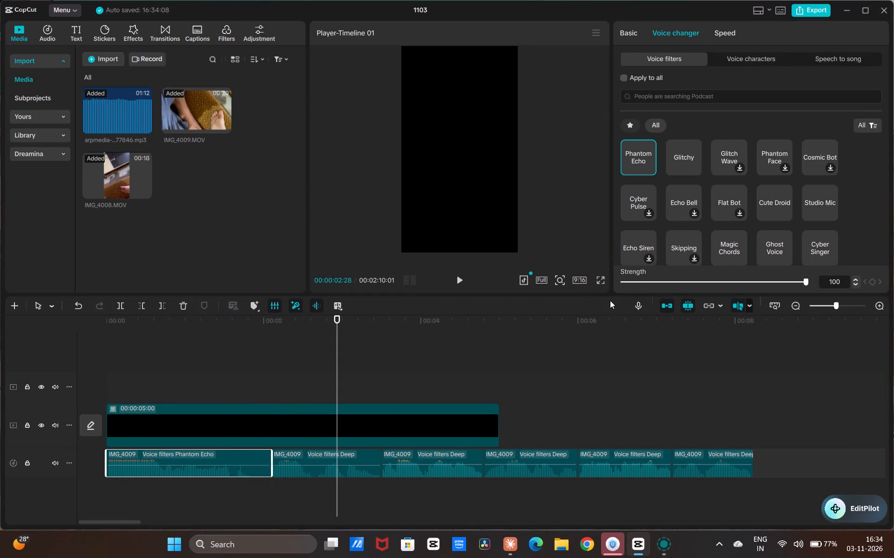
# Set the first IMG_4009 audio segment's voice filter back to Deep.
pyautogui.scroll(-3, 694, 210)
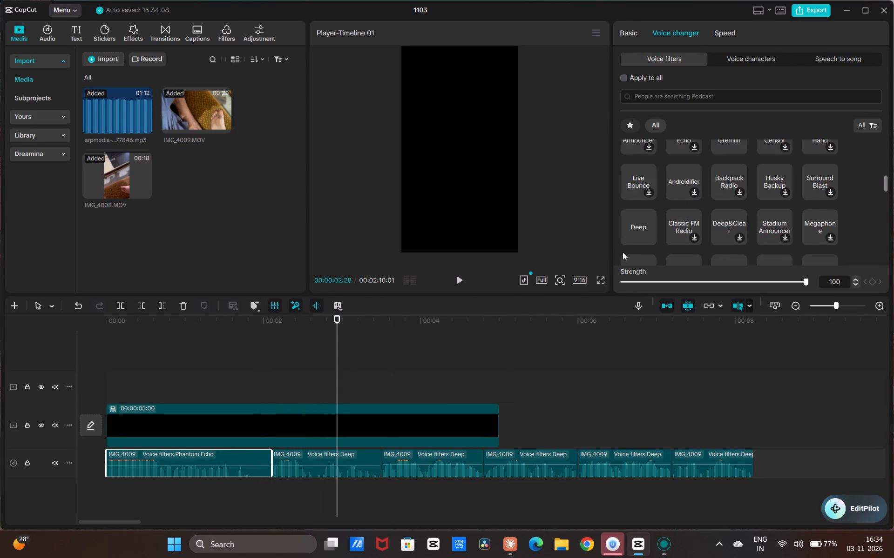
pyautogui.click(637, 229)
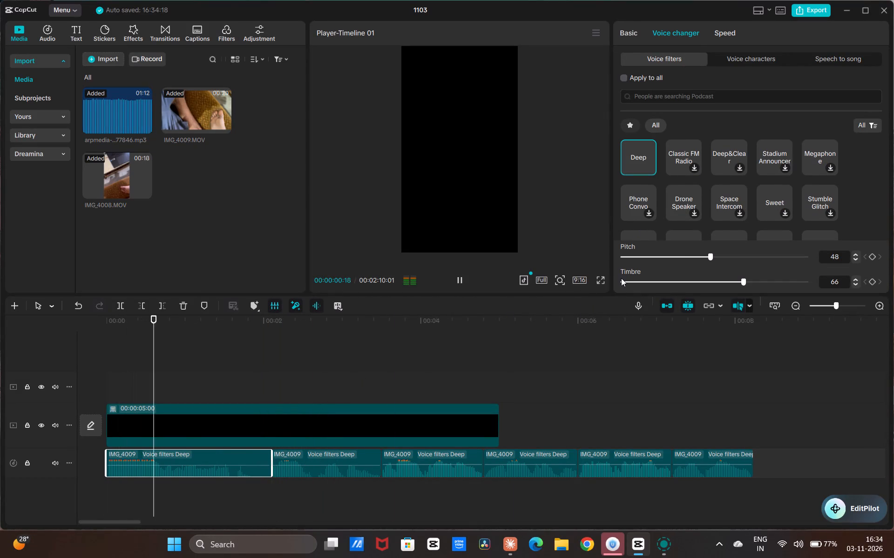
# Set the Deep filter's pitch and timbre to 100 on the first IMG_4009 audio segment.
pyautogui.press('space')
pyautogui.moveTo(718, 254); pyautogui.dragTo(853, 251)
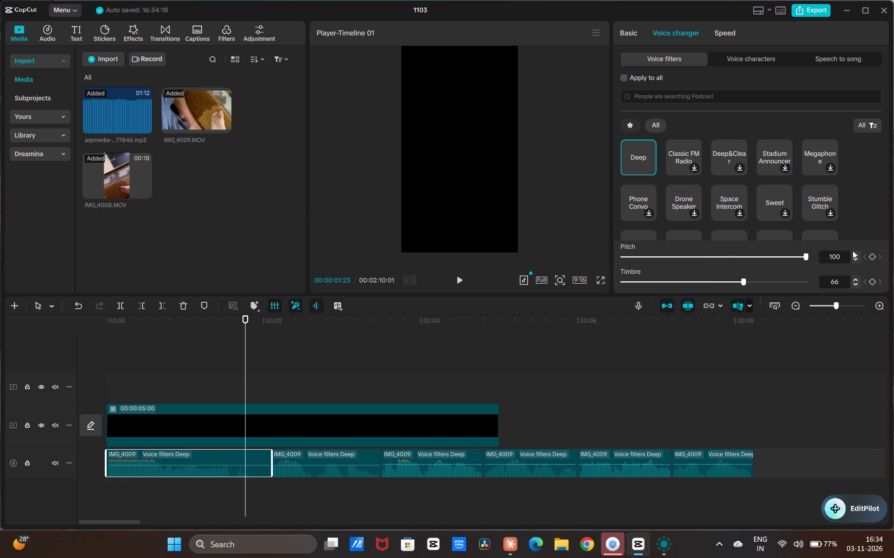
pyautogui.moveTo(853, 251); pyautogui.dragTo(854, 251)
pyautogui.moveTo(790, 286); pyautogui.dragTo(821, 286)
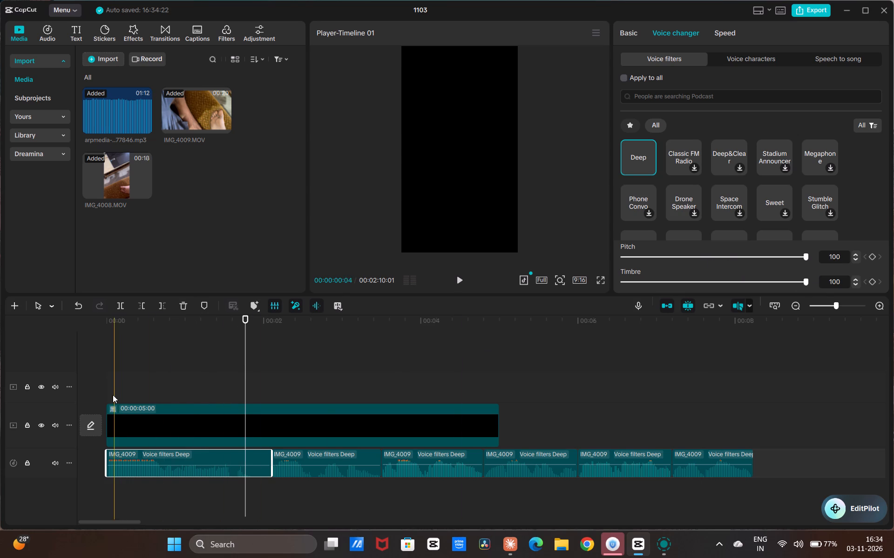
# Play the timeline from the start to hear the first IMG_4009 segment with the adjusted voice.
pyautogui.click(112, 382)
pyautogui.click(106, 381)
pyautogui.moveTo(112, 375); pyautogui.dragTo(70, 386)
pyautogui.press('space')
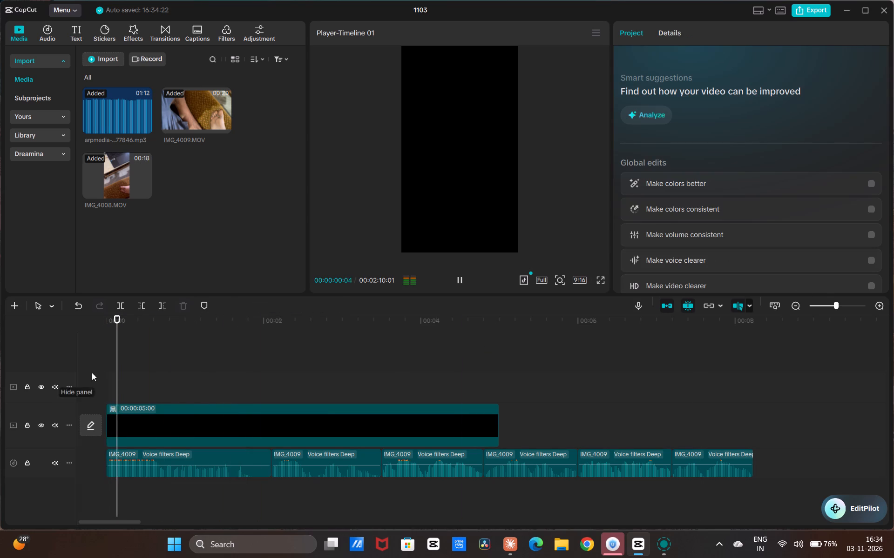
pyautogui.press('space')
# Set the Deep filter's pitch and timbre to 100 on the second and third IMG_4009 audio segments.
pyautogui.click(299, 460)
pyautogui.moveTo(763, 254); pyautogui.dragTo(805, 268)
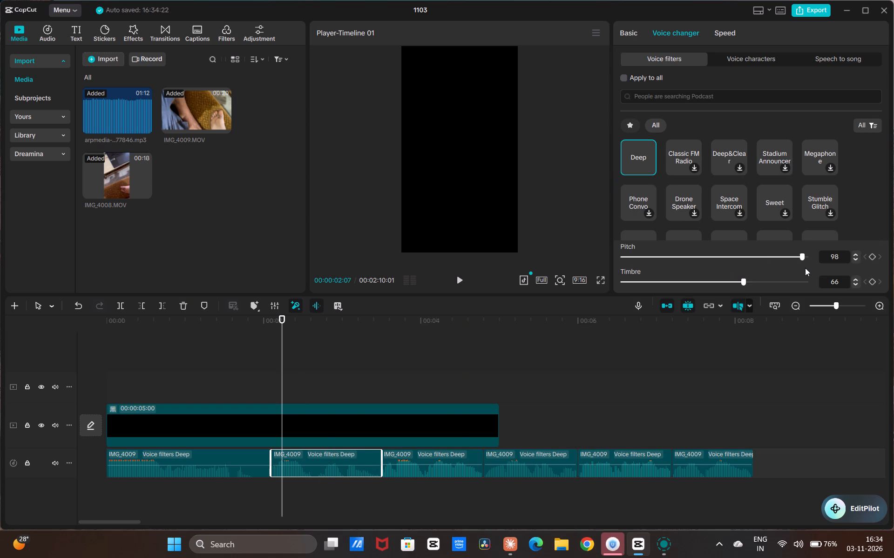
pyautogui.moveTo(805, 268); pyautogui.dragTo(806, 269)
pyautogui.moveTo(784, 287); pyautogui.dragTo(821, 282)
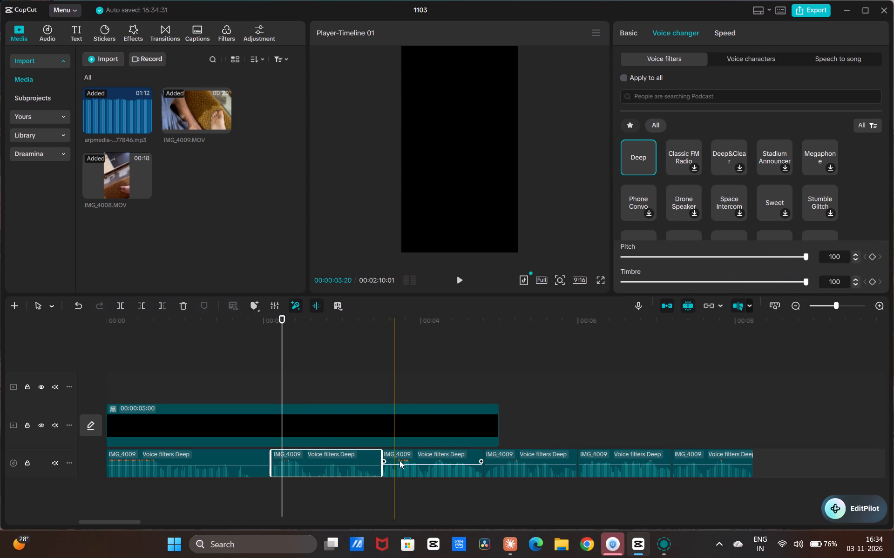
pyautogui.click(409, 460)
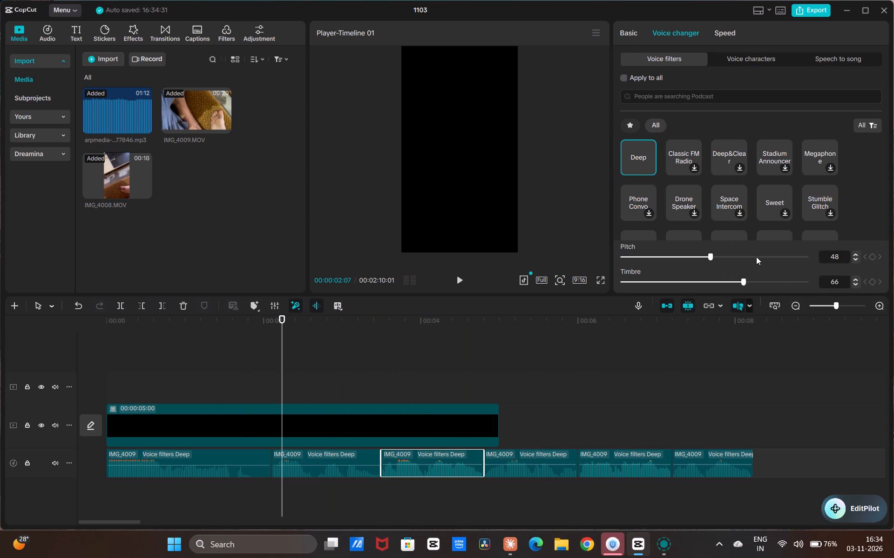
pyautogui.moveTo(757, 254); pyautogui.dragTo(819, 257)
pyautogui.moveTo(799, 280); pyautogui.dragTo(823, 283)
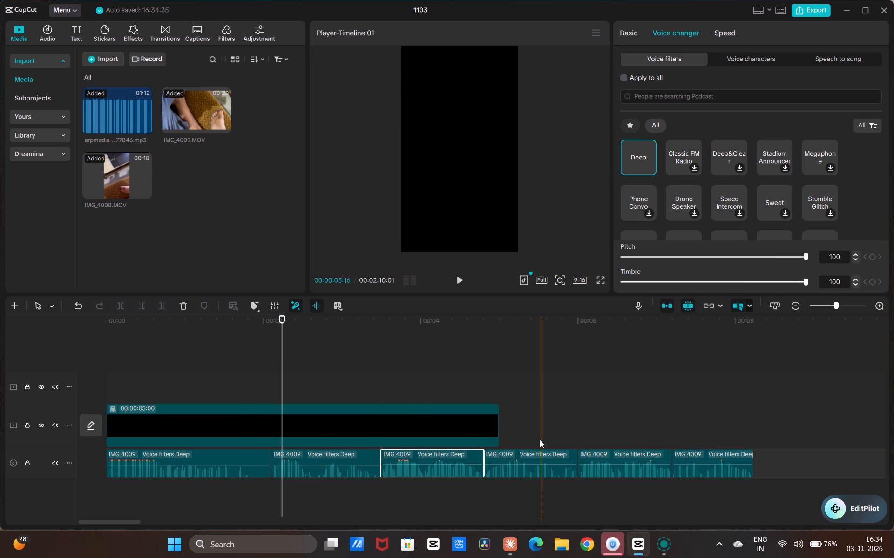
# Set the Deep filter's pitch and timbre to 100 on the fourth, fifth and sixth IMG_4009 audio segments.
pyautogui.click(527, 474)
pyautogui.moveTo(781, 260); pyautogui.dragTo(826, 264)
pyautogui.moveTo(806, 282); pyautogui.dragTo(806, 281)
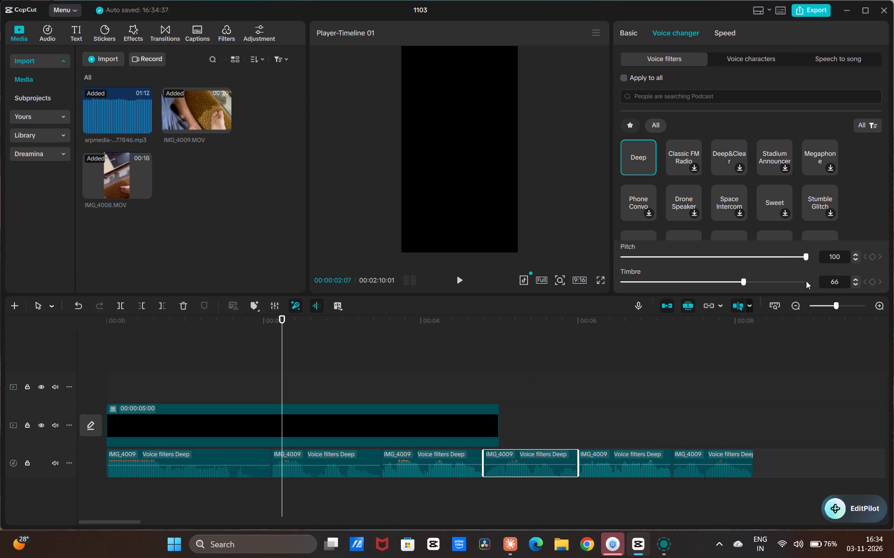
pyautogui.moveTo(806, 281); pyautogui.dragTo(823, 287)
pyautogui.click(614, 463)
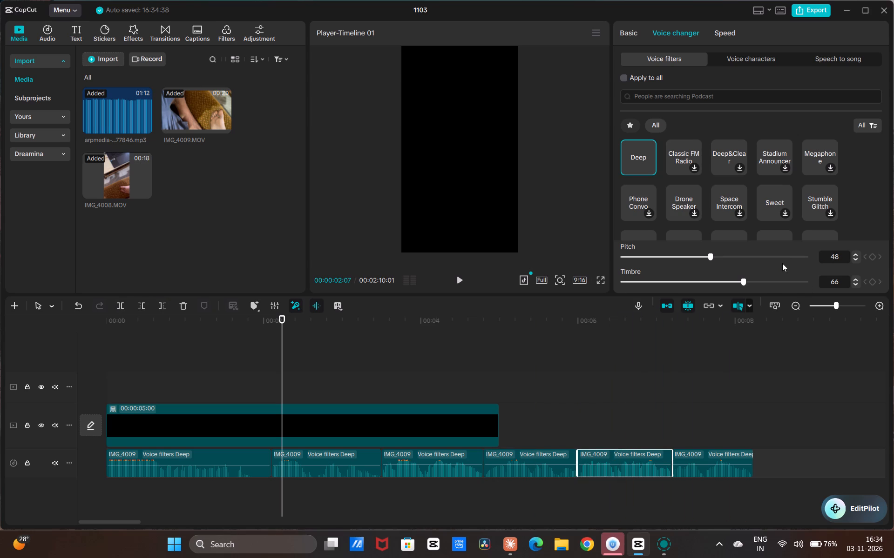
pyautogui.moveTo(787, 256); pyautogui.dragTo(819, 266)
pyautogui.moveTo(803, 281); pyautogui.dragTo(812, 289)
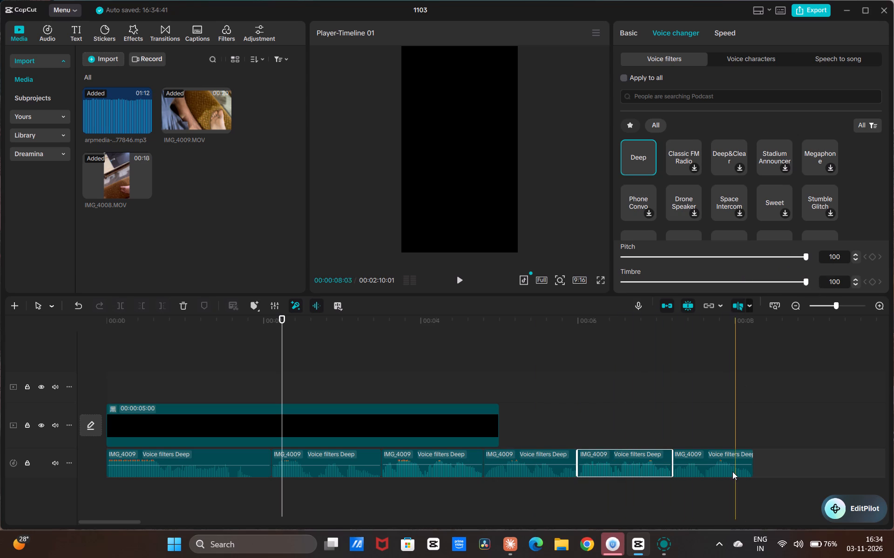
pyautogui.click(706, 461)
pyautogui.click(808, 259)
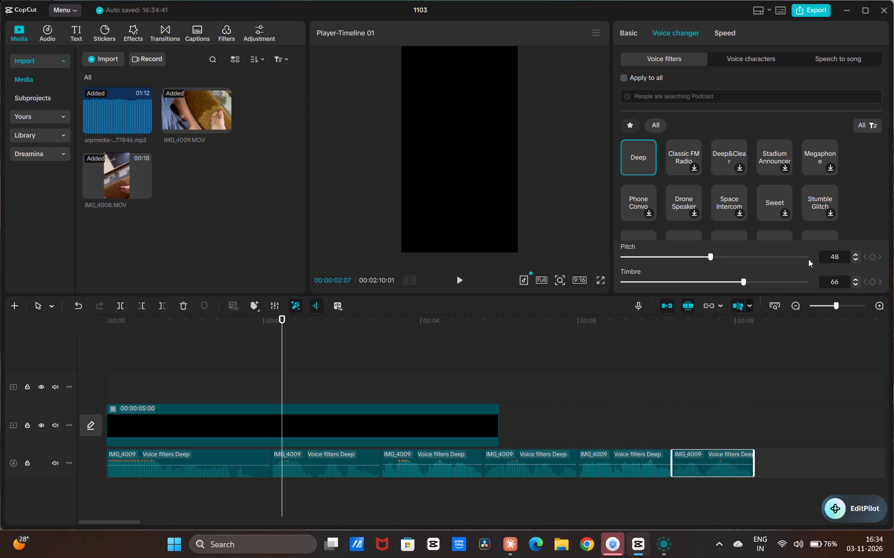
pyautogui.moveTo(799, 284); pyautogui.dragTo(813, 281)
# Play the timeline from the start to check the deepened voice across all six IMG_4009 segments.
pyautogui.click(109, 384)
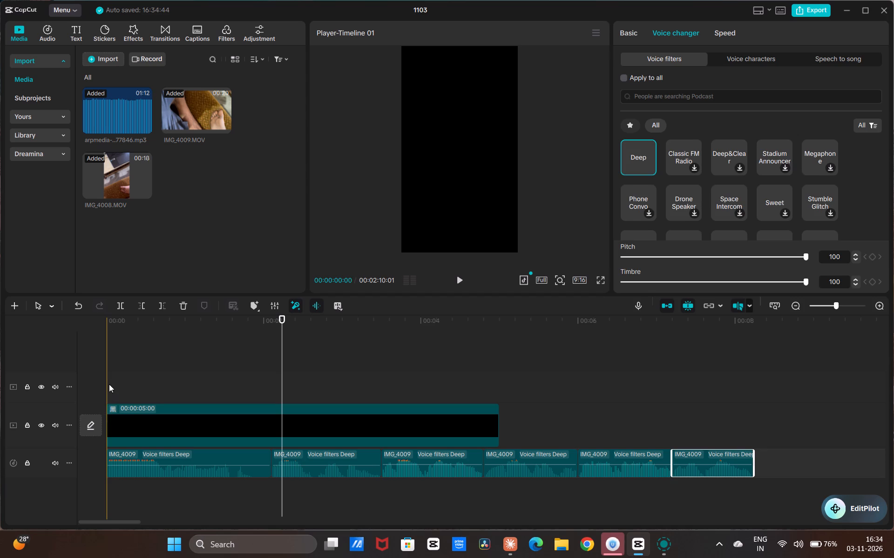
pyautogui.click(109, 384)
pyautogui.press('space')
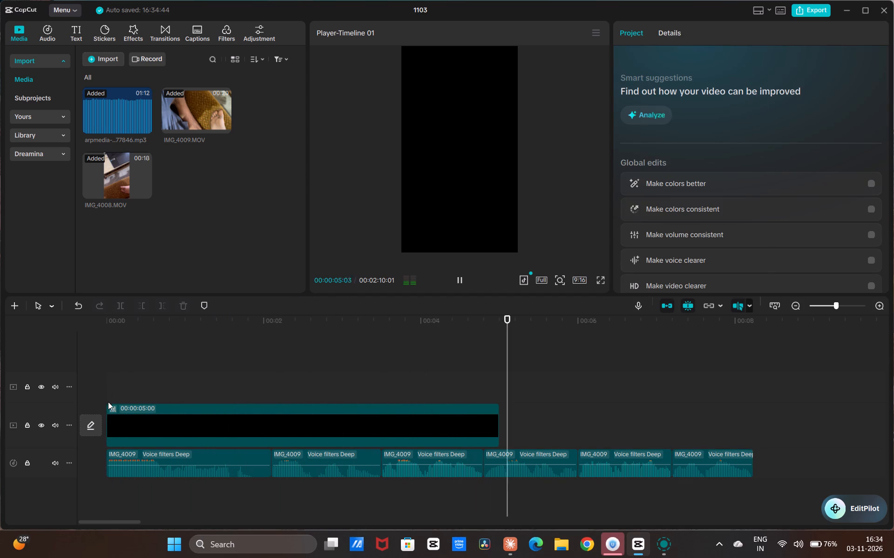
pyautogui.scroll(-4, 468, 493)
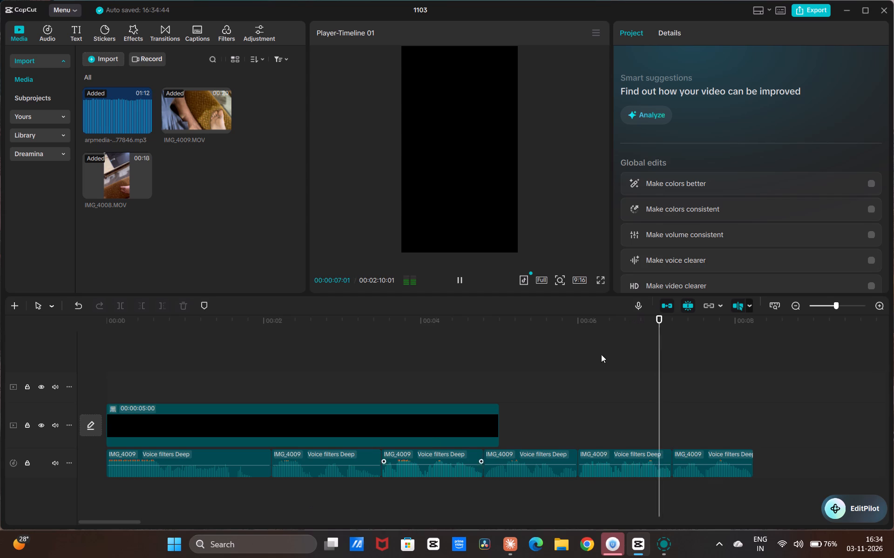
# Delete the IMG_4008.MOV clip from the timeline.
pyautogui.moveTo(835, 305); pyautogui.dragTo(833, 305)
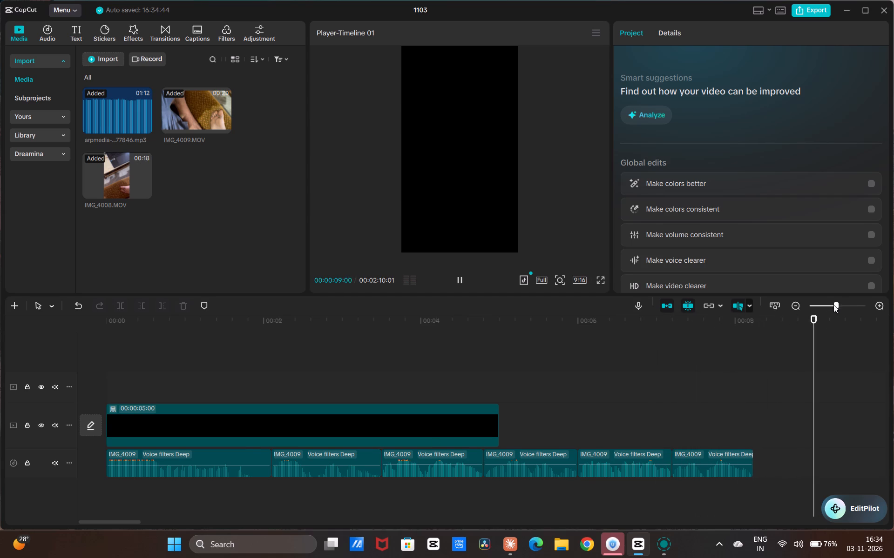
pyautogui.moveTo(833, 305); pyautogui.dragTo(821, 351)
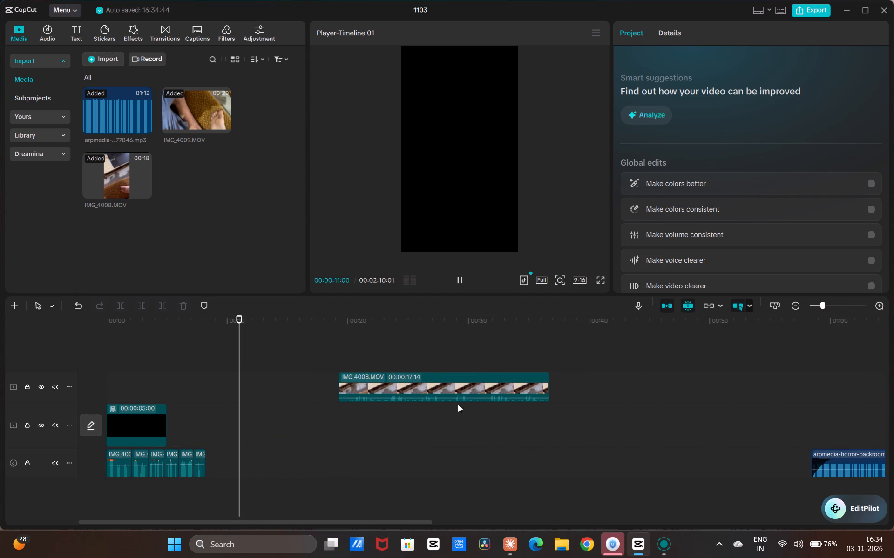
pyautogui.press('space')
pyautogui.click(445, 386)
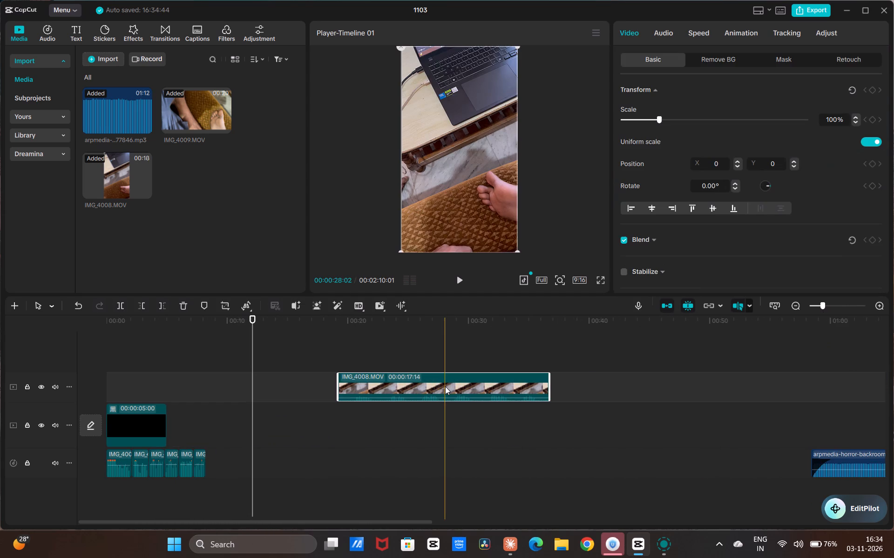
pyautogui.press('BackSpace')
# Move the arpmedia-horror-backrooms music to the start of the timeline on its own track below the voice segments.
pyautogui.moveTo(828, 458); pyautogui.dragTo(581, 486)
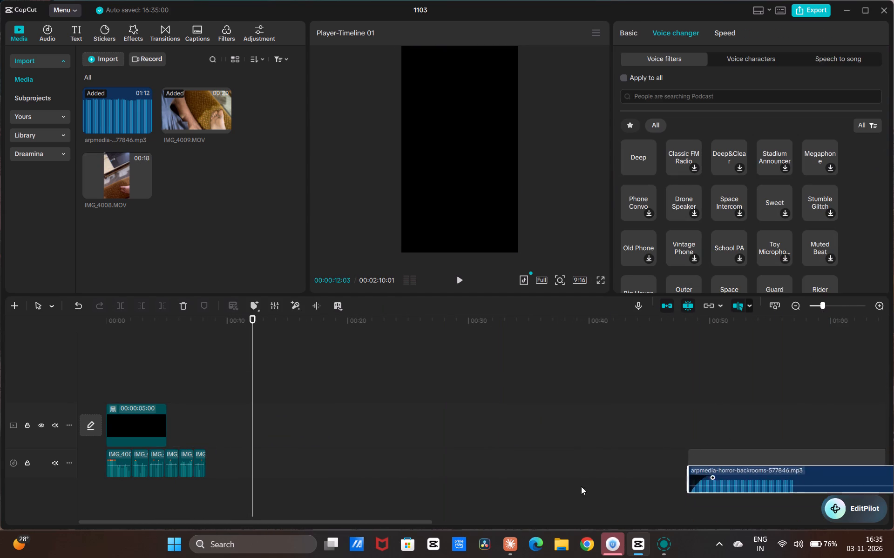
pyautogui.moveTo(581, 486); pyautogui.dragTo(123, 486)
pyautogui.click(123, 486)
# Play the timeline from the start to the end of the voice segments to check the voice with the music.
pyautogui.doubleClick(105, 363)
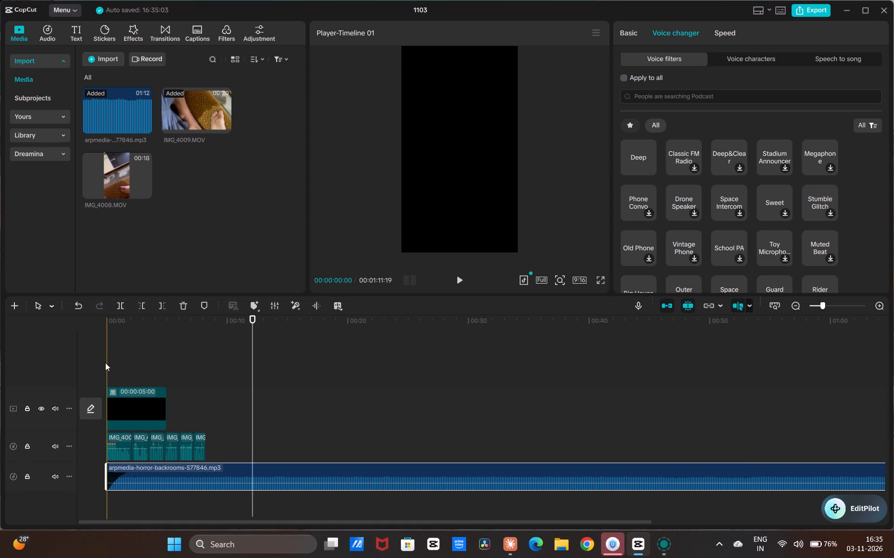
pyautogui.click(110, 352)
pyautogui.doubleClick(107, 355)
pyautogui.click(106, 356)
pyautogui.press('space')
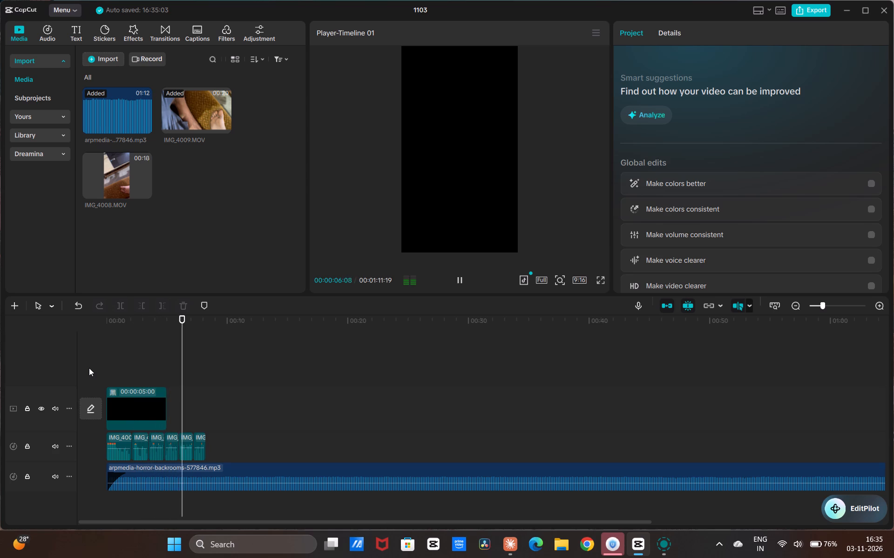
pyautogui.press('space')
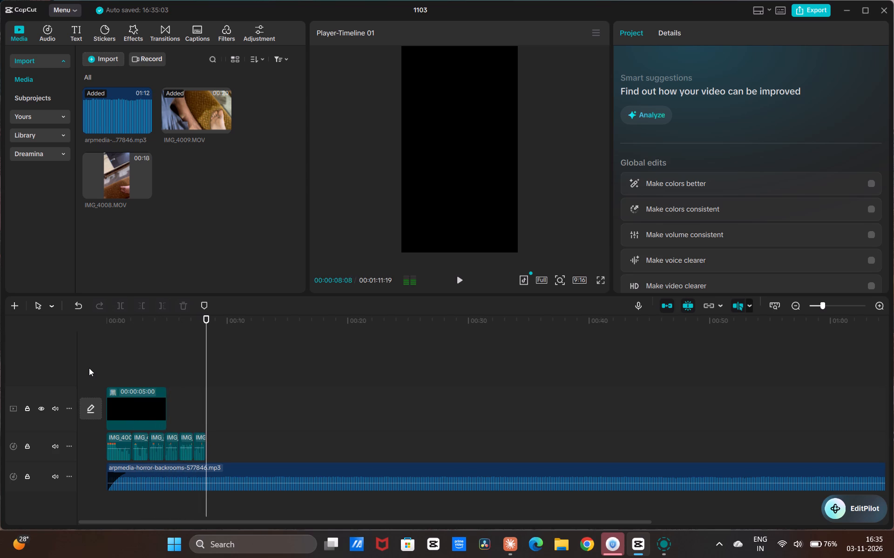
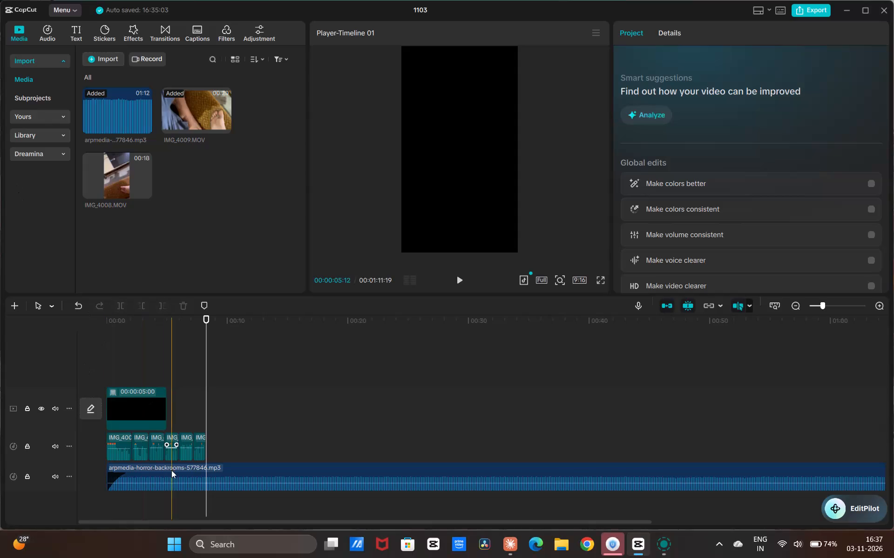
# Move the arpmedia-horror-backrooms music later on its track, past the voice segments, so it starts at about 16 seconds.
pyautogui.moveTo(163, 472); pyautogui.dragTo(356, 465)
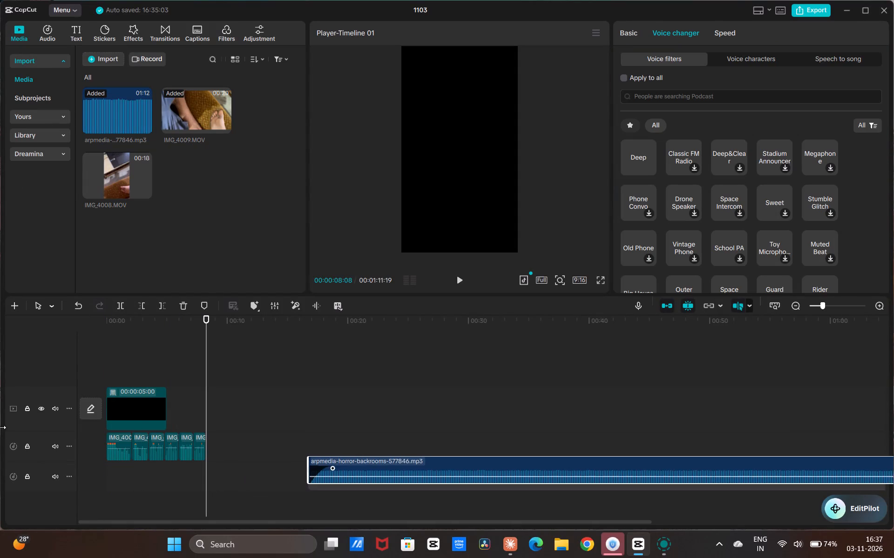
# Play the opening of the timeline from the start to check the voice segments without the music.
pyautogui.doubleClick(106, 367)
pyautogui.moveTo(137, 360); pyautogui.dragTo(108, 365)
pyautogui.moveTo(208, 353); pyautogui.dragTo(99, 384)
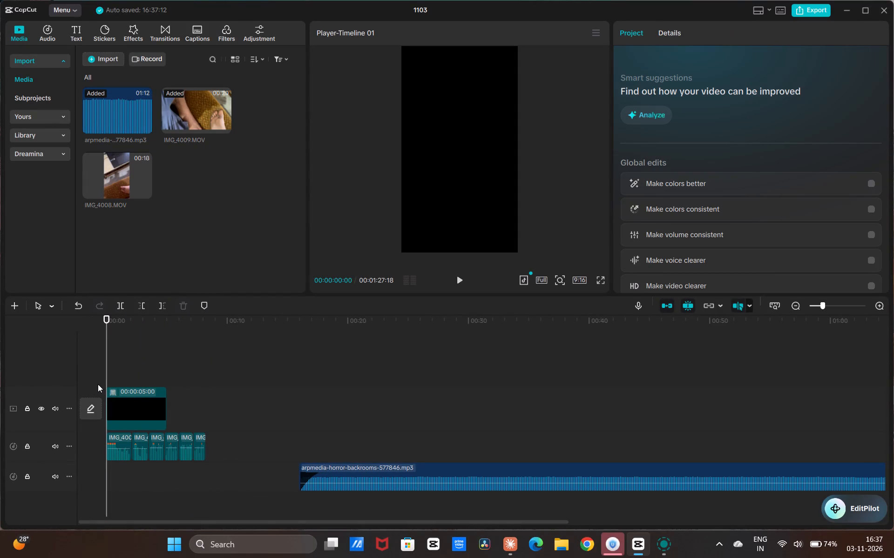
pyautogui.press('space')
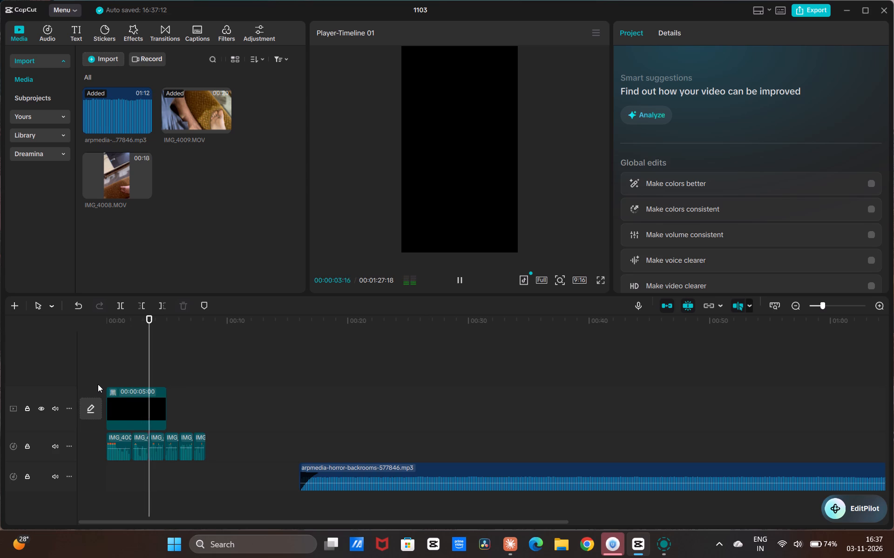
pyautogui.press('space')
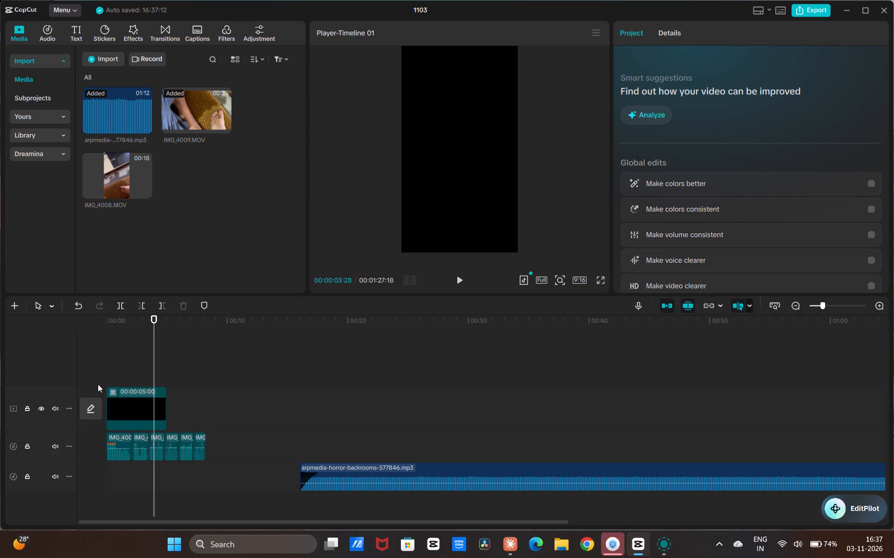